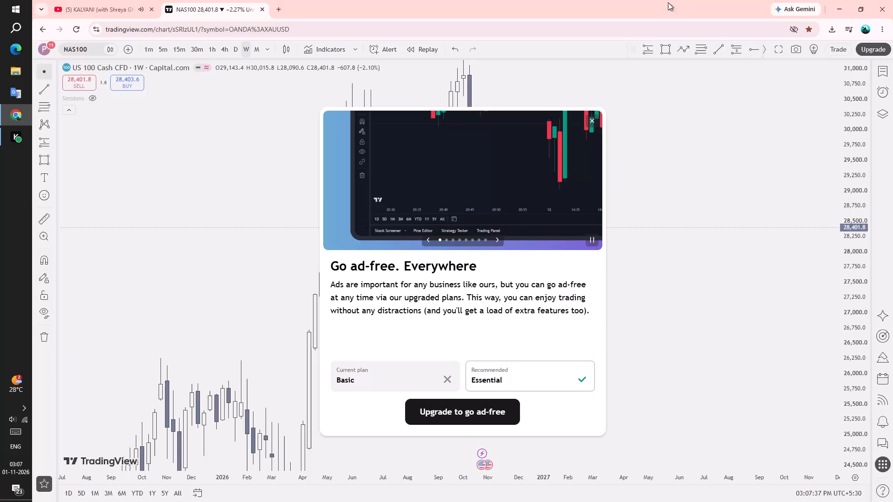
Dismiss the ad-free upgrade pop-up covering the chart.
click(594, 121)
Examine the NAS100 weekly candles around the Fibonacci retracement levels, including the earlier price history and the recent decline.
scroll(570, 336, up, 4)
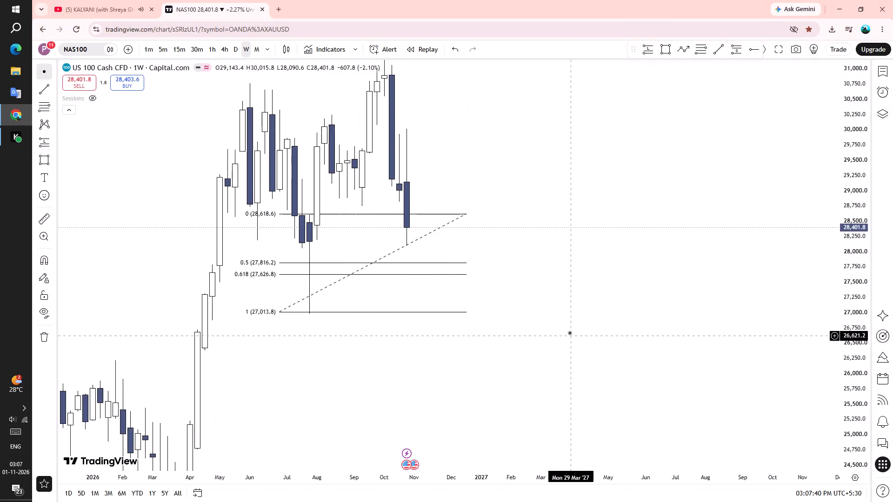
drag(620, 353, 649, 297)
right_click(678, 258)
scroll(678, 258, down, 4)
scroll(627, 321, down, 2)
click(623, 304)
drag(632, 364, 628, 314)
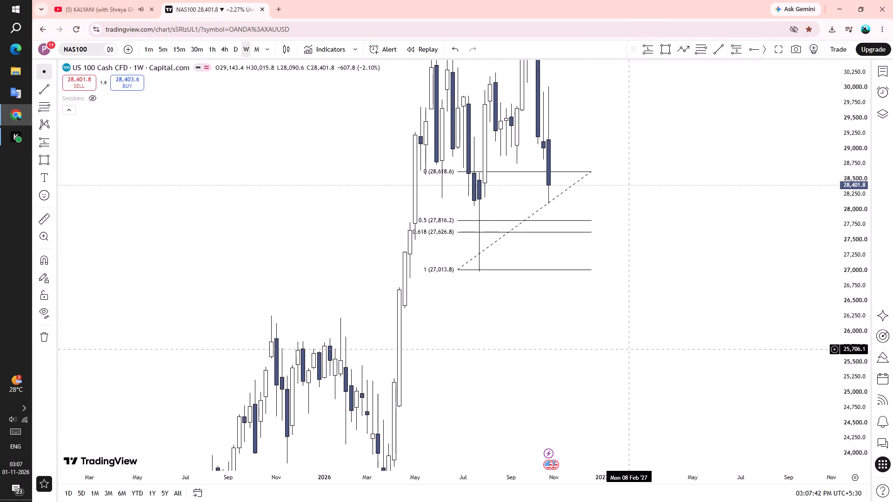
drag(628, 314, 635, 291)
scroll(498, 332, up, 2)
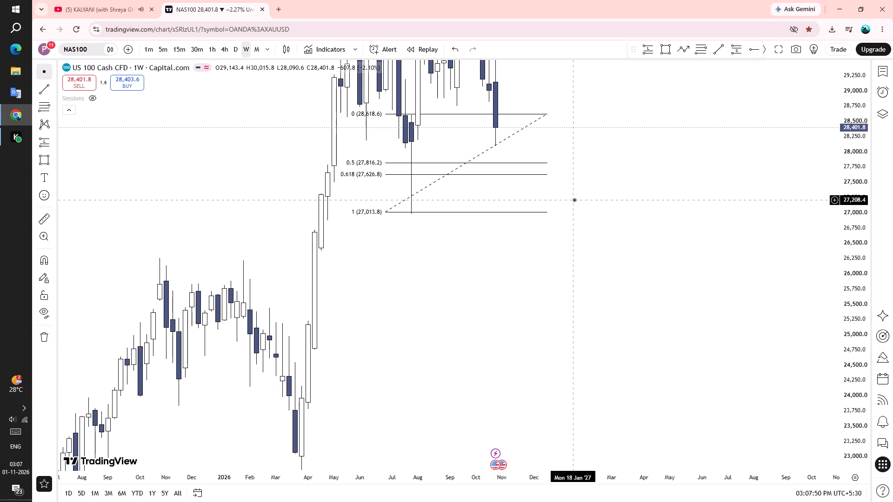
drag(609, 259, 608, 307)
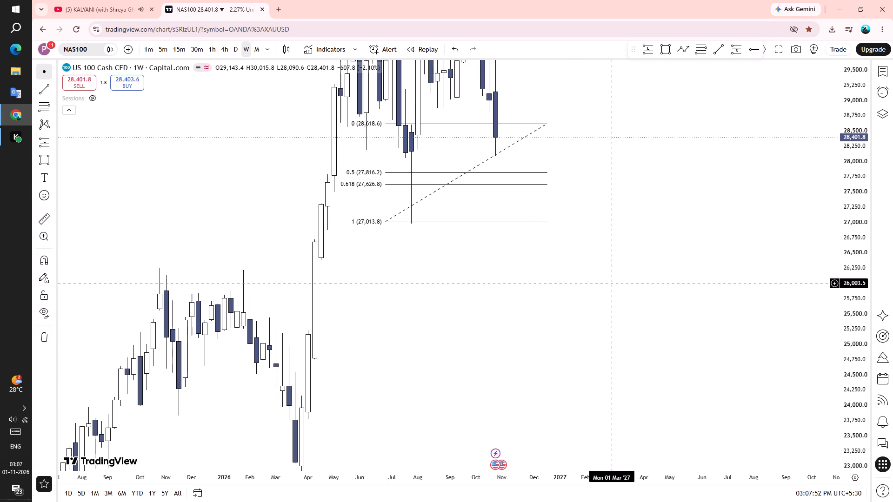
drag(608, 307, 619, 380)
scroll(602, 377, up, 2)
drag(687, 452, 623, 411)
scroll(707, 315, down, 4)
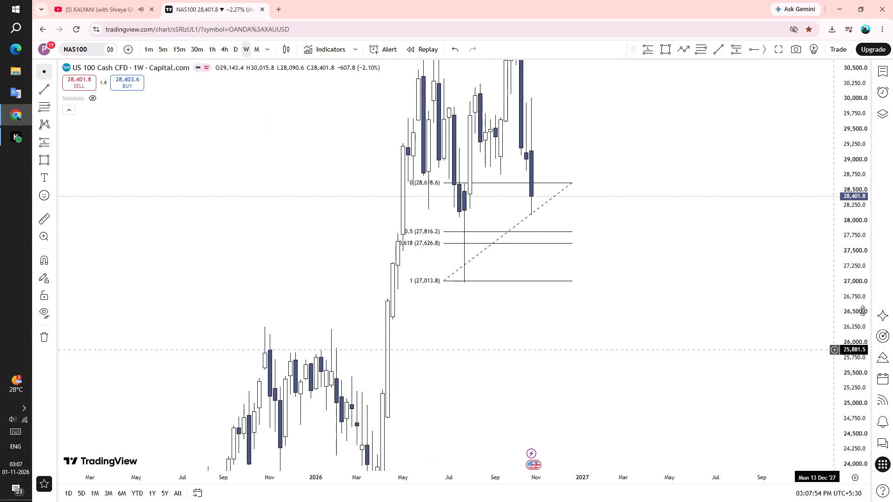
drag(852, 286, 858, 372)
scroll(493, 362, up, 3)
drag(497, 337, 484, 399)
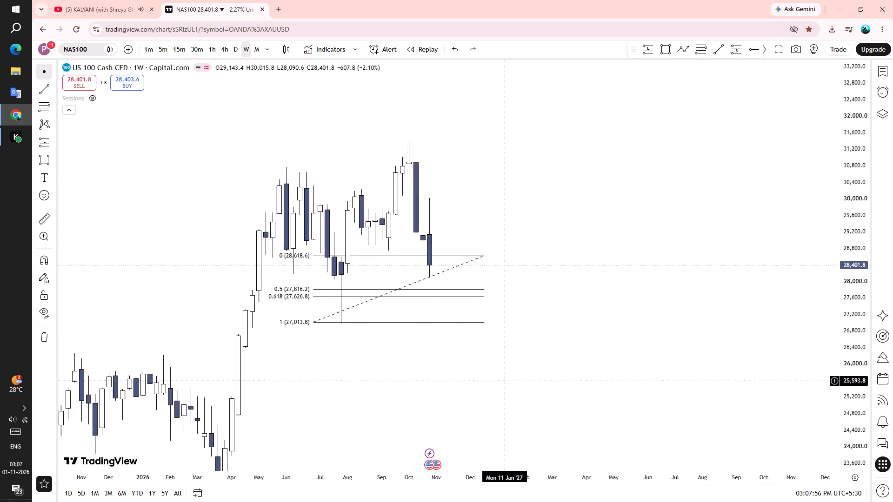
drag(484, 399, 440, 240)
scroll(444, 229, down, 1)
scroll(480, 251, down, 1)
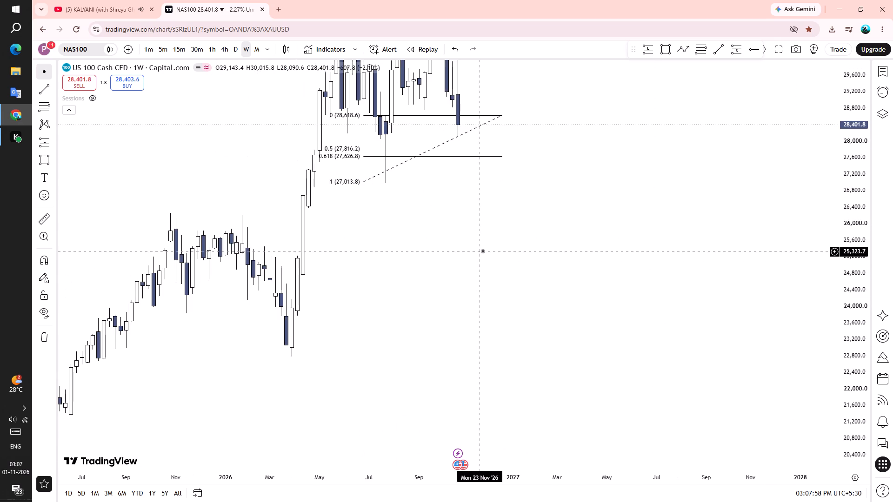
drag(492, 233, 501, 251)
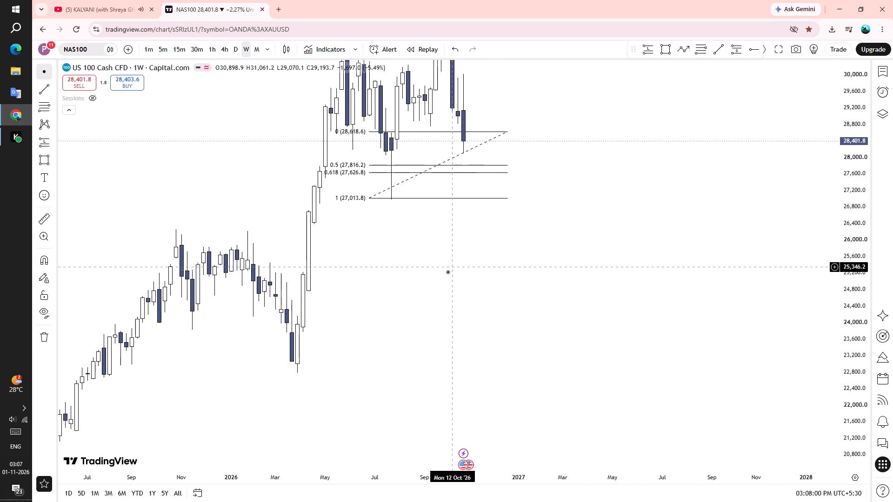
Switch to the YouTube music video page and look through its comments.
click(112, 0)
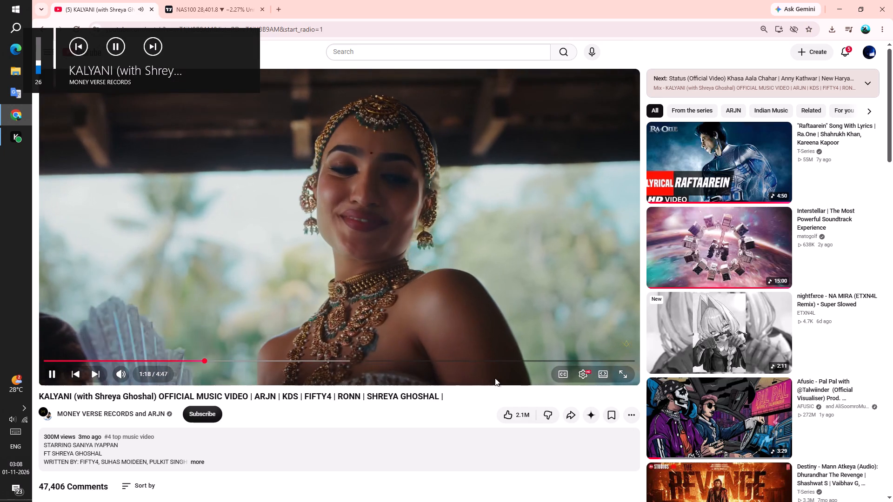
scroll(486, 377, down, 2)
scroll(486, 322, down, 2)
scroll(402, 303, down, 1)
scroll(424, 323, up, 1)
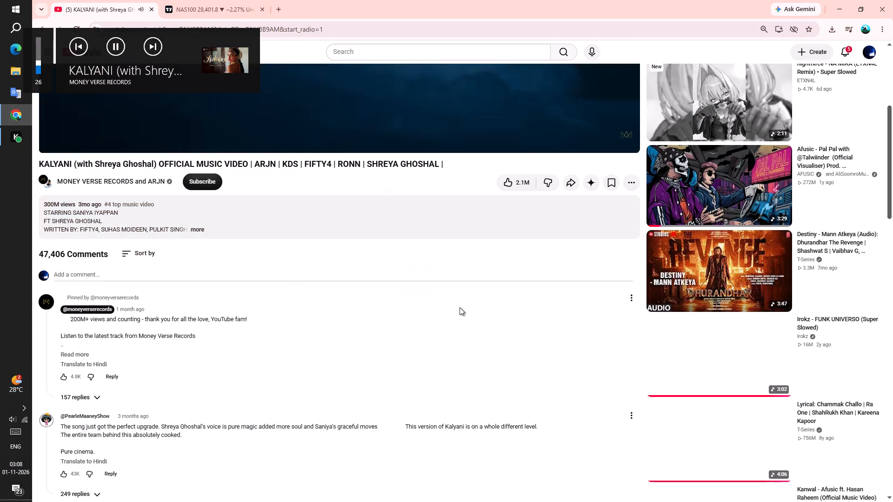
scroll(404, 292, down, 5)
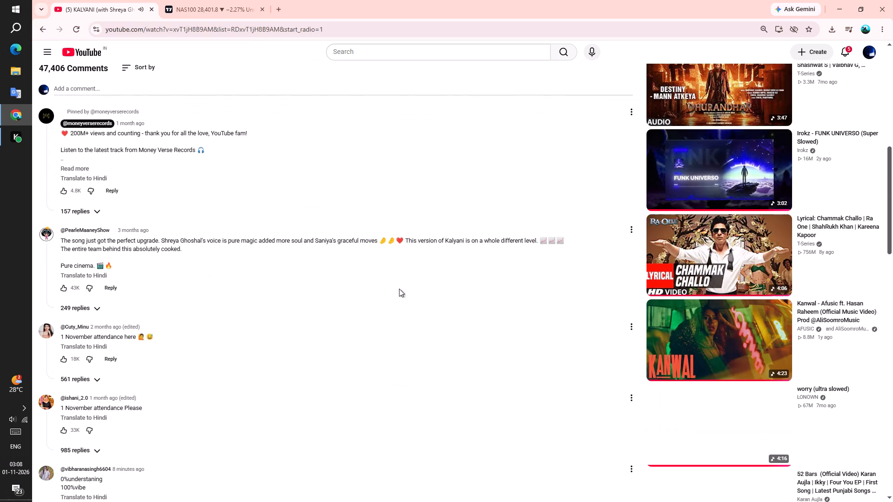
scroll(453, 264, down, 1)
scroll(413, 268, down, 1)
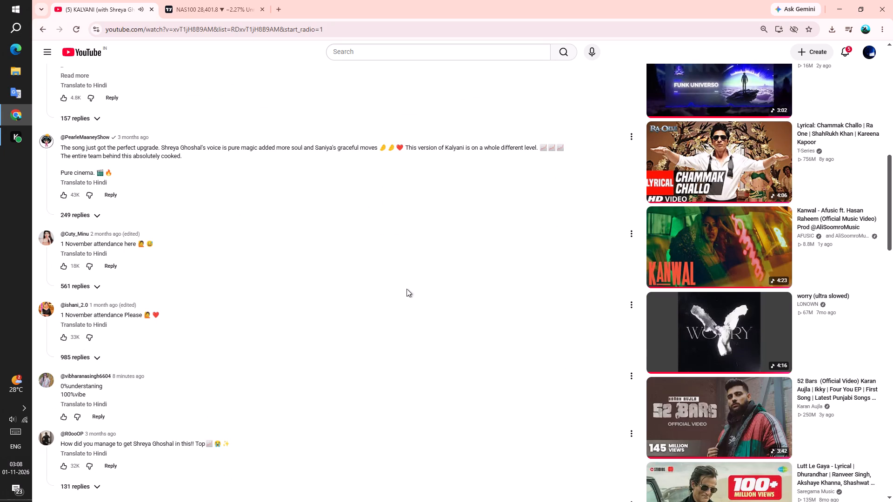
scroll(407, 289, down, 1)
scroll(369, 278, up, 3)
Return to the TradingView chart and examine NAS100 weekly price action against the Fibonacci retracement levels.
click(213, 0)
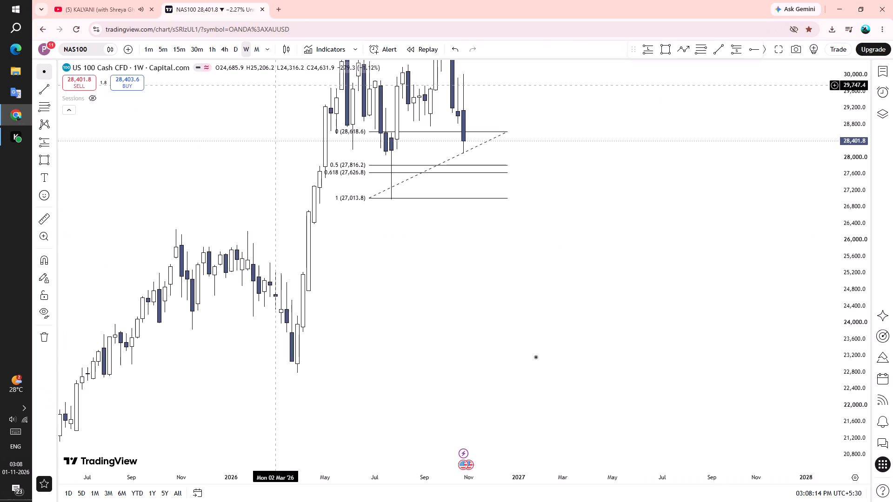
scroll(514, 344, up, 3)
drag(463, 251, 620, 346)
scroll(693, 273, down, 5)
drag(851, 410, 819, 275)
scroll(673, 426, up, 6)
drag(659, 402, 695, 321)
scroll(813, 230, down, 3)
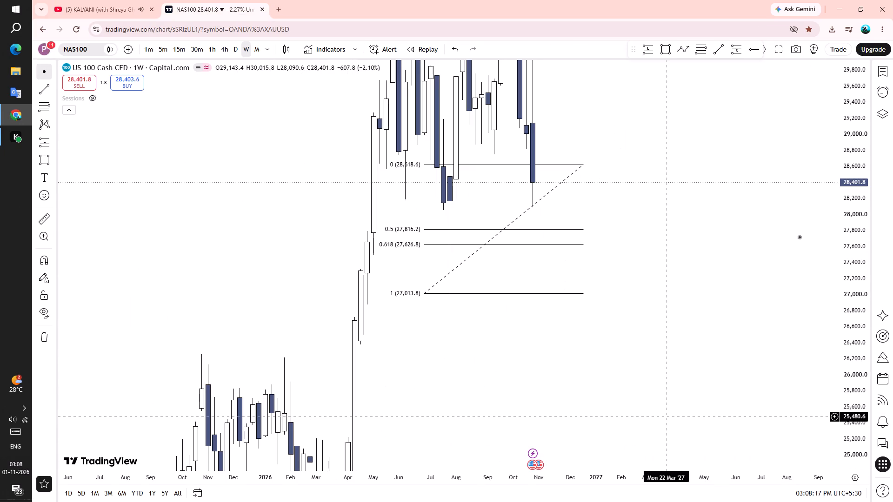
drag(845, 199, 854, 337)
scroll(608, 289, up, 4)
drag(621, 316, 605, 356)
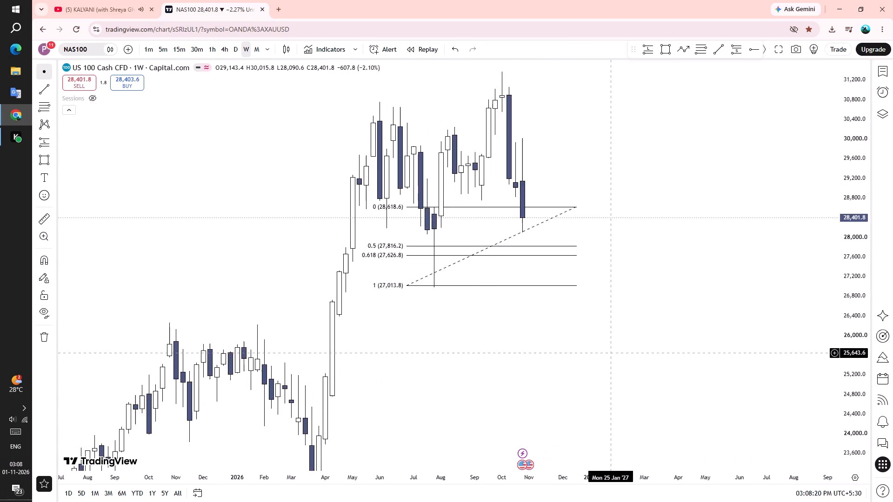
drag(605, 356, 436, 363)
scroll(473, 337, down, 2)
drag(508, 343, 523, 360)
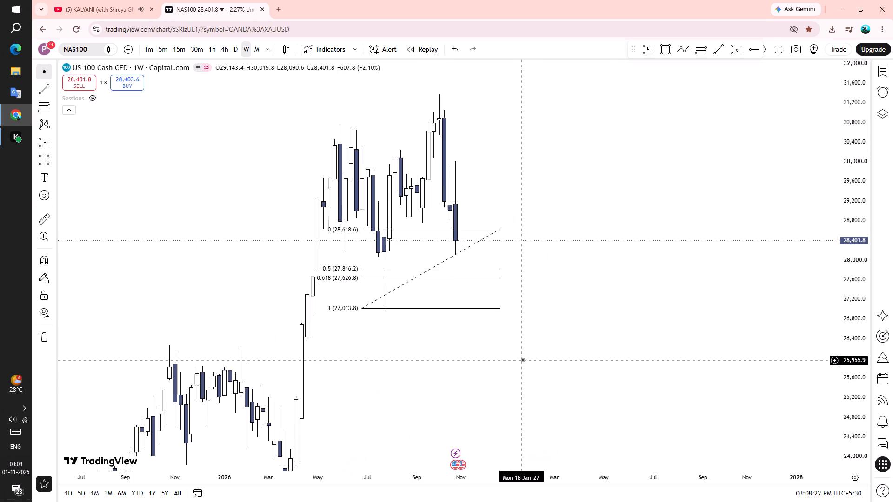
scroll(427, 357, up, 1)
drag(454, 365, 421, 346)
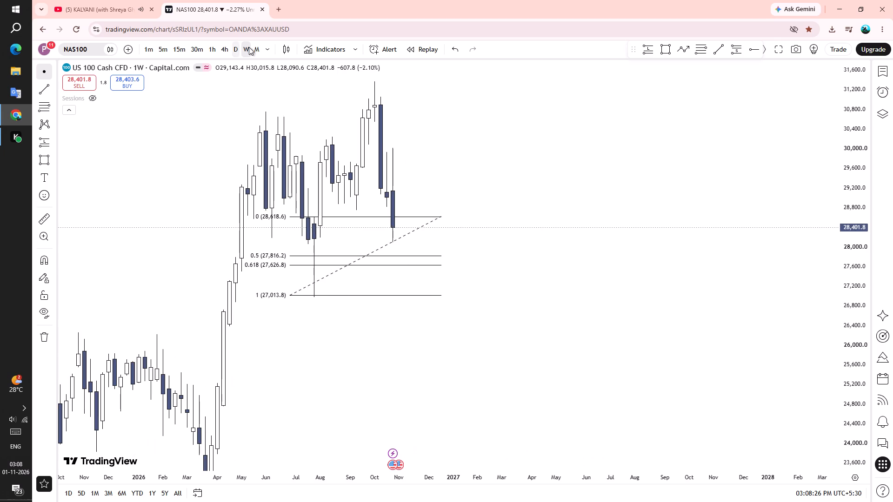
Switch the NAS100 chart to the daily timeframe and examine the candles around the Fibonacci retracement.
click(232, 51)
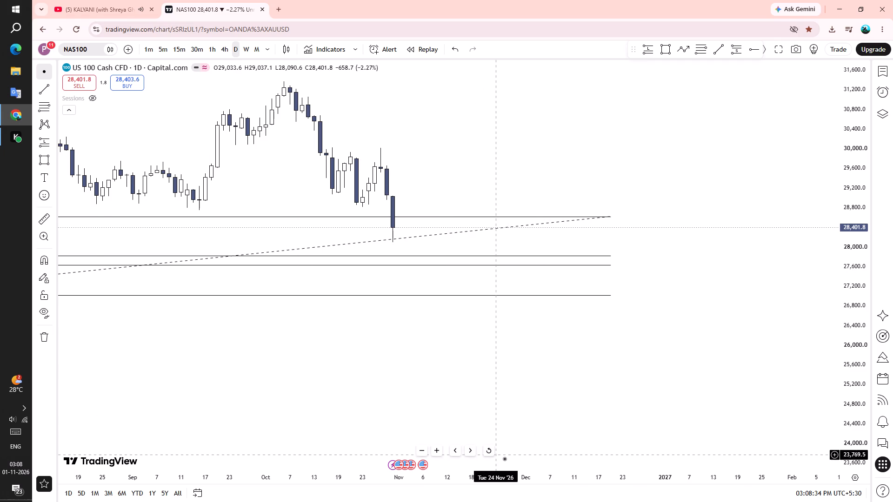
scroll(621, 328, down, 6)
drag(643, 376, 646, 389)
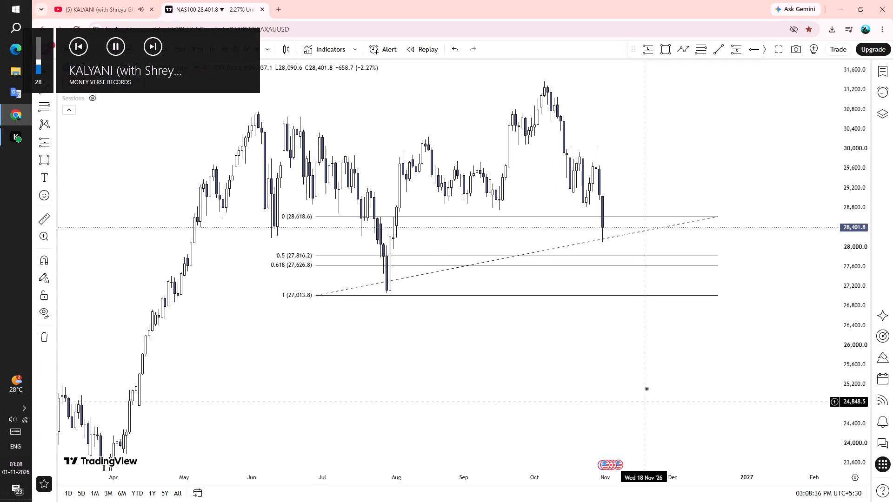
drag(646, 389, 448, 341)
drag(425, 314, 473, 377)
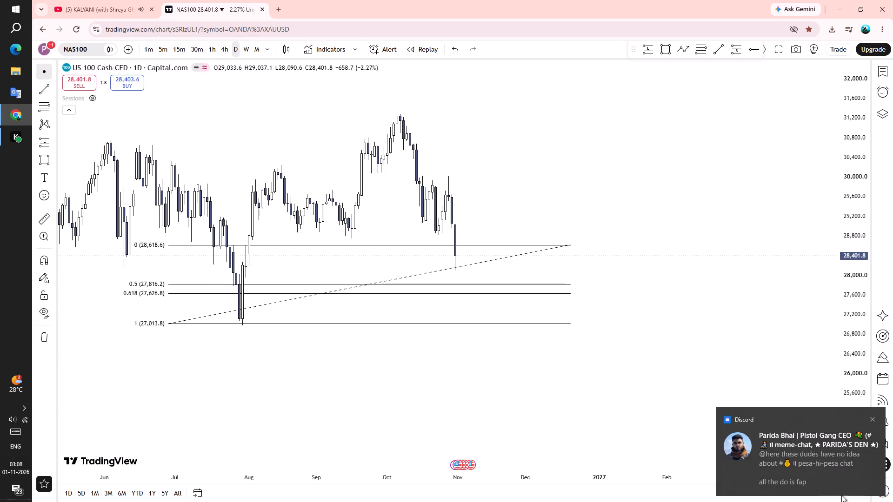
Dismiss the Discord notification.
click(871, 420)
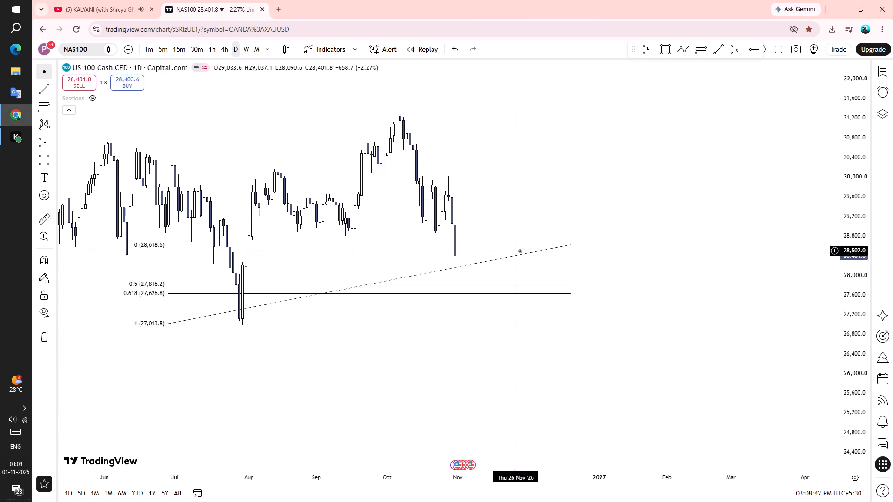
Examine the NAS100 daily swings and the latest candles relative to the Fibonacci retracement levels at different scales.
scroll(696, 308, down, 2)
drag(859, 406, 847, 338)
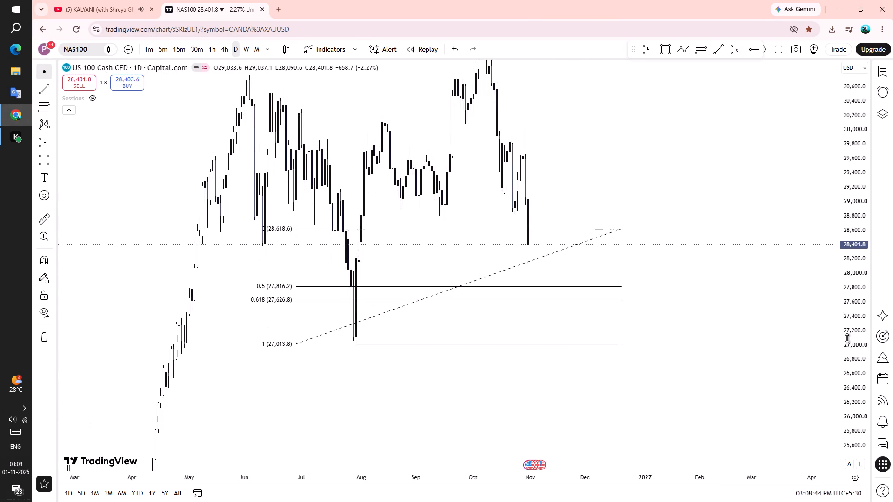
scroll(652, 331, up, 3)
drag(642, 293, 770, 311)
scroll(809, 324, down, 2)
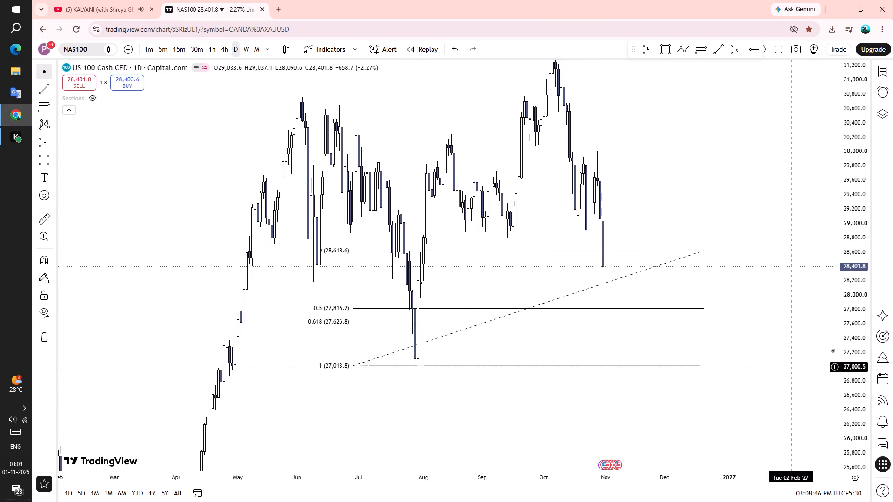
drag(852, 291, 861, 352)
scroll(745, 346, up, 1)
drag(755, 329, 756, 328)
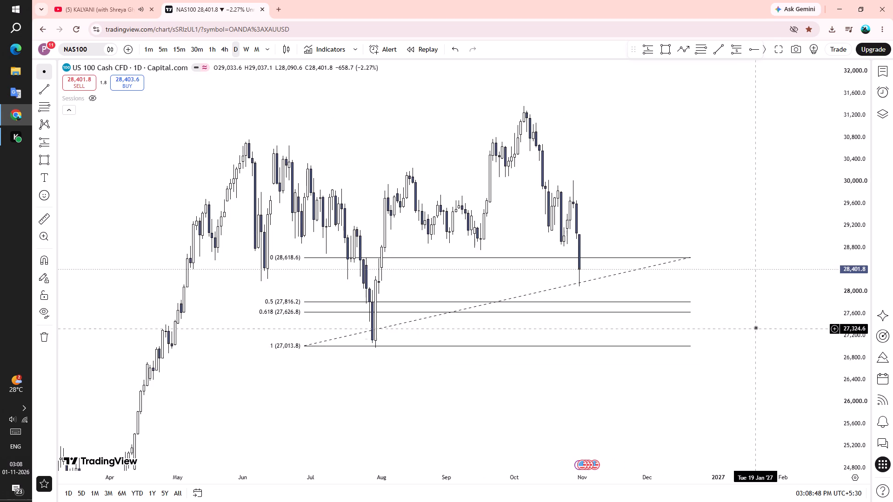
drag(756, 328, 672, 284)
scroll(812, 387, down, 1)
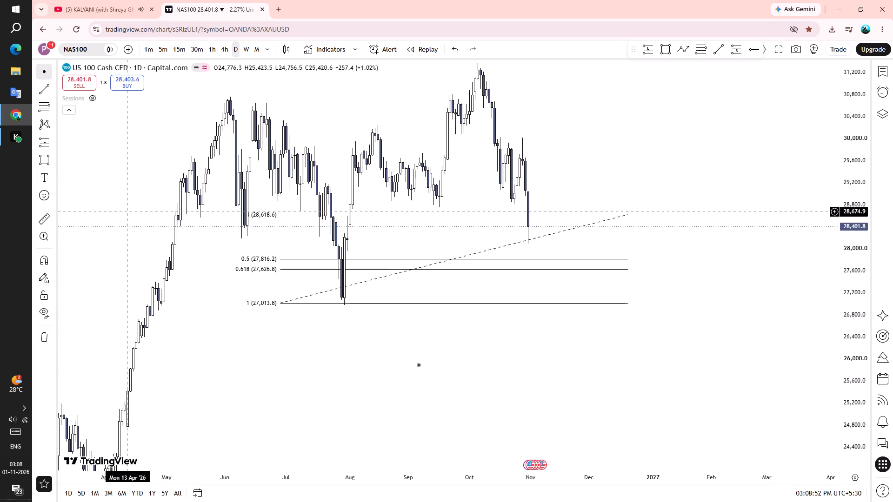
scroll(501, 371, down, 1)
scroll(398, 385, up, 1)
drag(432, 373, 307, 372)
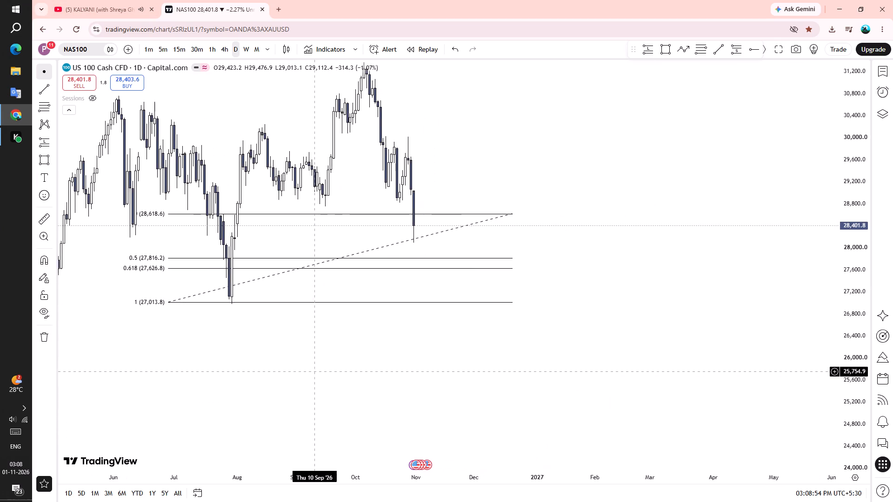
drag(307, 372, 305, 373)
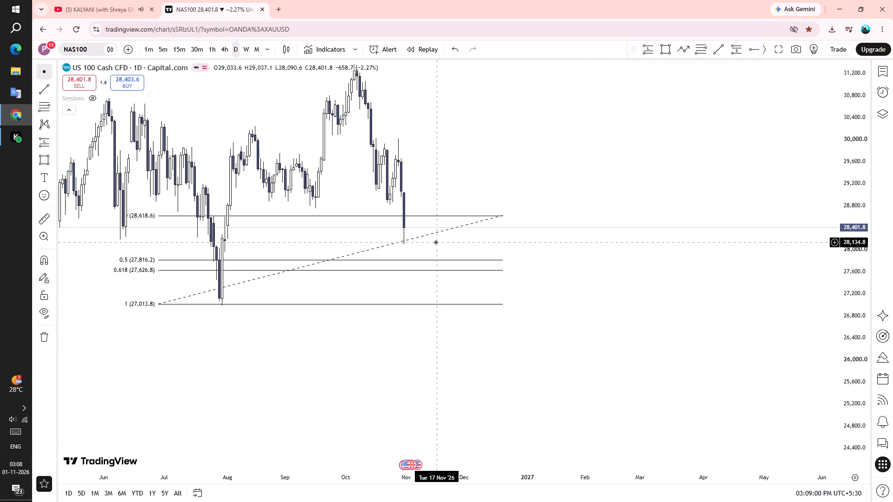
scroll(823, 324, down, 4)
drag(857, 363, 859, 359)
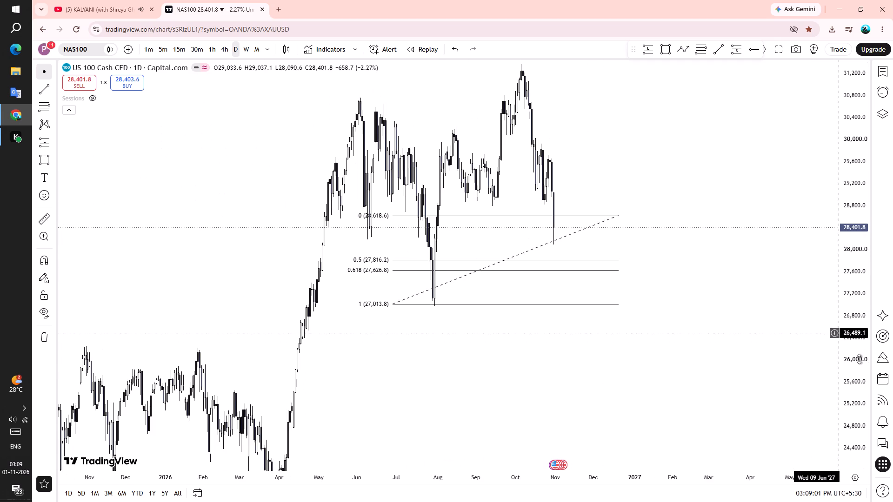
drag(859, 359, 849, 338)
scroll(686, 314, up, 3)
click(696, 277)
scroll(664, 289, up, 3)
drag(641, 274, 695, 325)
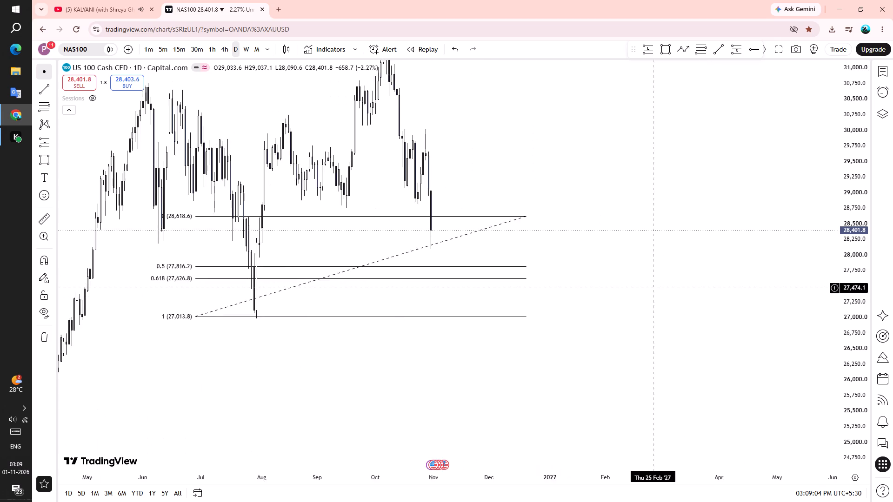
drag(695, 325, 730, 334)
scroll(809, 328, down, 3)
drag(855, 319, 860, 350)
scroll(757, 326, up, 2)
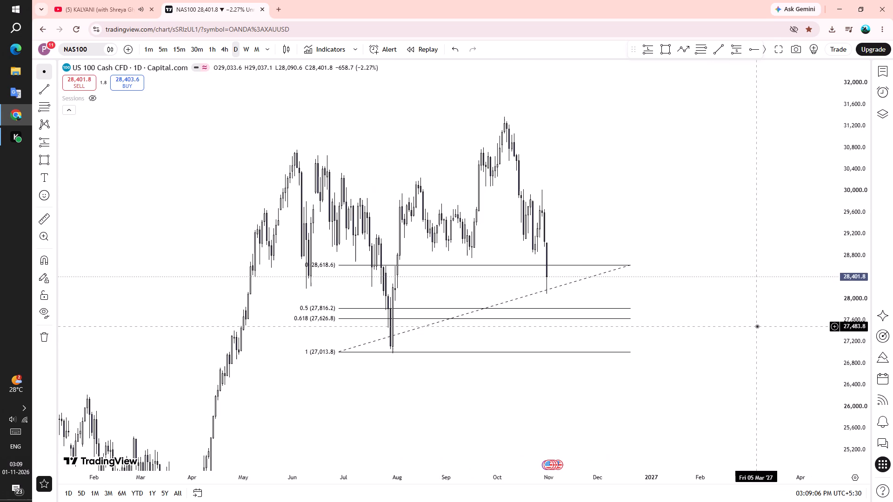
drag(750, 374, 668, 324)
drag(698, 352, 574, 322)
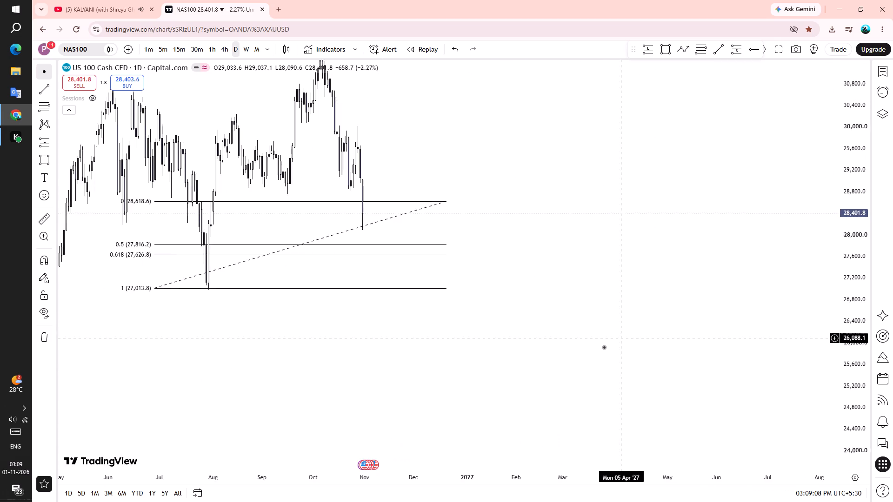
drag(605, 348, 569, 330)
drag(480, 226, 560, 252)
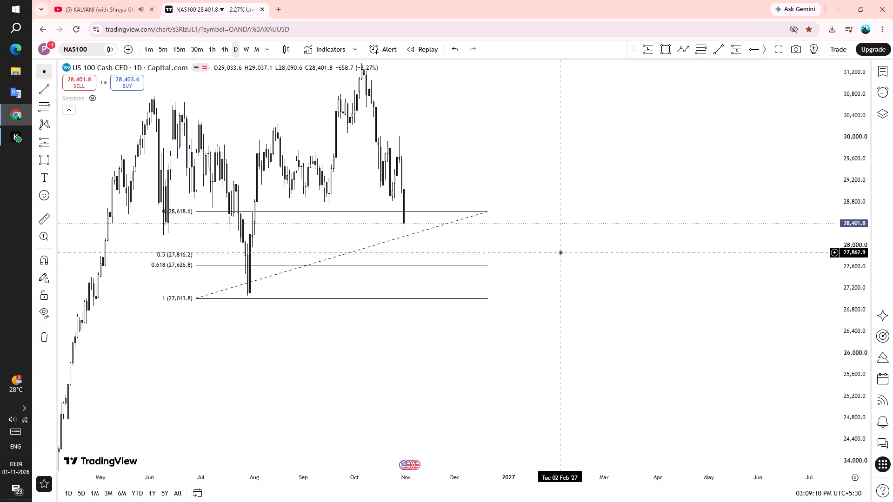
scroll(561, 252, down, 1)
drag(616, 268, 740, 288)
scroll(773, 328, up, 3)
drag(851, 391, 848, 346)
scroll(594, 353, up, 1)
drag(583, 340, 561, 351)
drag(613, 349, 613, 348)
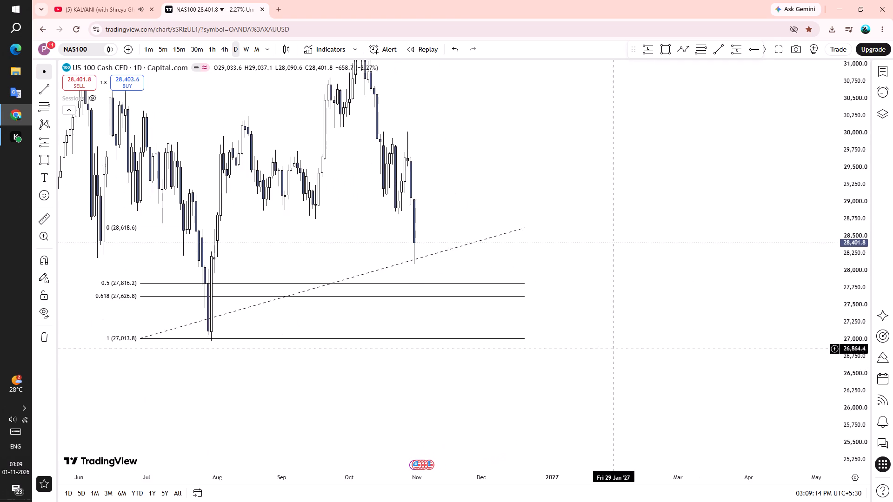
drag(613, 348, 548, 360)
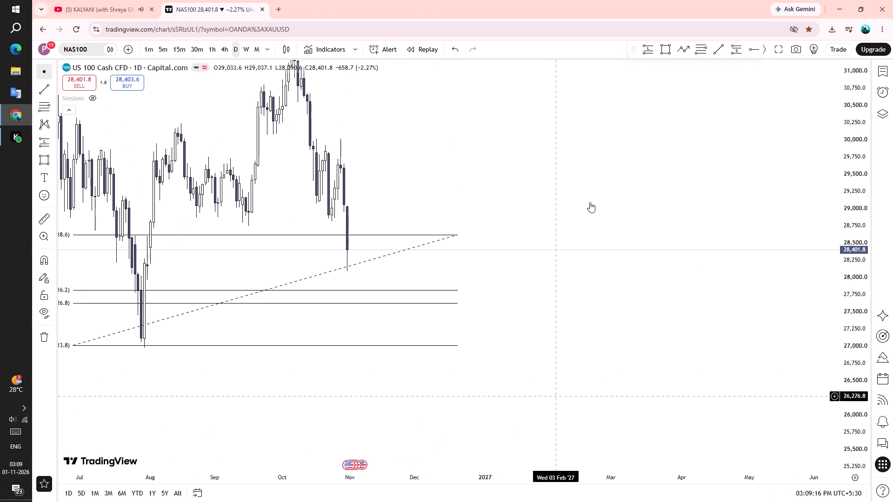
Switch the NAS100 chart to the 4-hour timeframe.
click(227, 48)
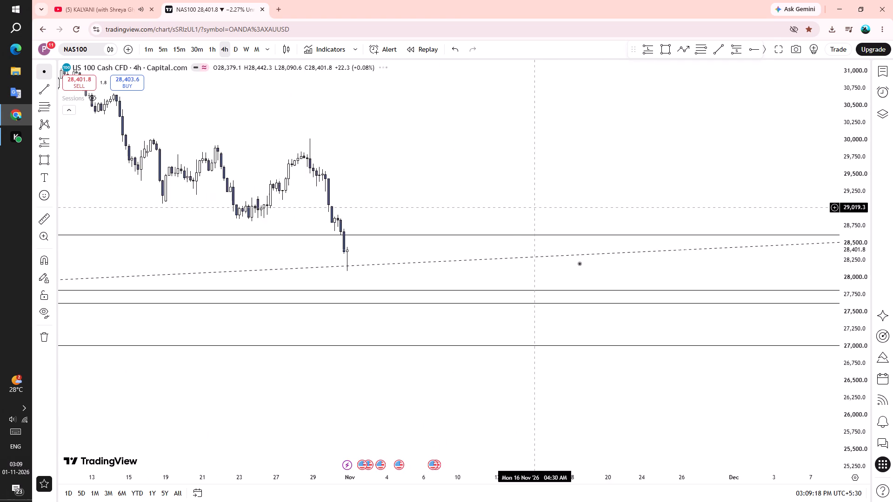
Examine the NAS100 4-hour swings from July to November against the Fibonacci retracement levels at different scales.
scroll(717, 323, down, 8)
scroll(690, 350, down, 3)
scroll(562, 411, up, 1)
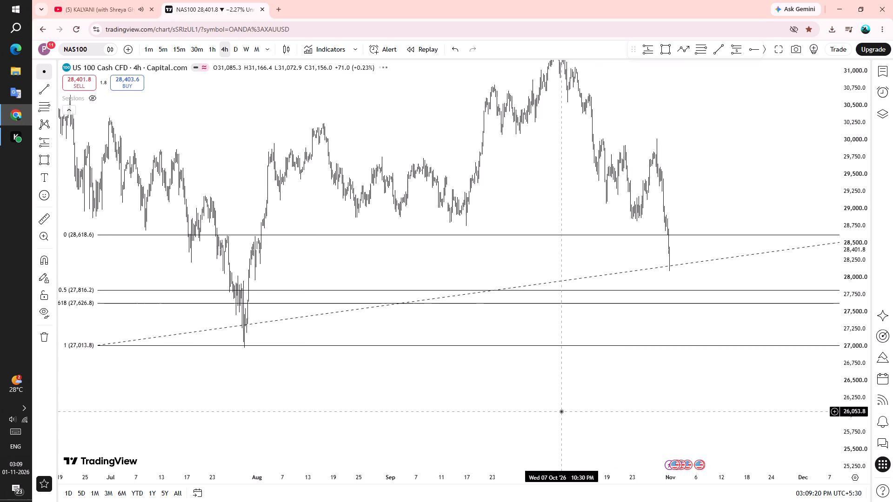
scroll(533, 430, up, 1)
drag(534, 431, 521, 395)
scroll(536, 456, up, 2)
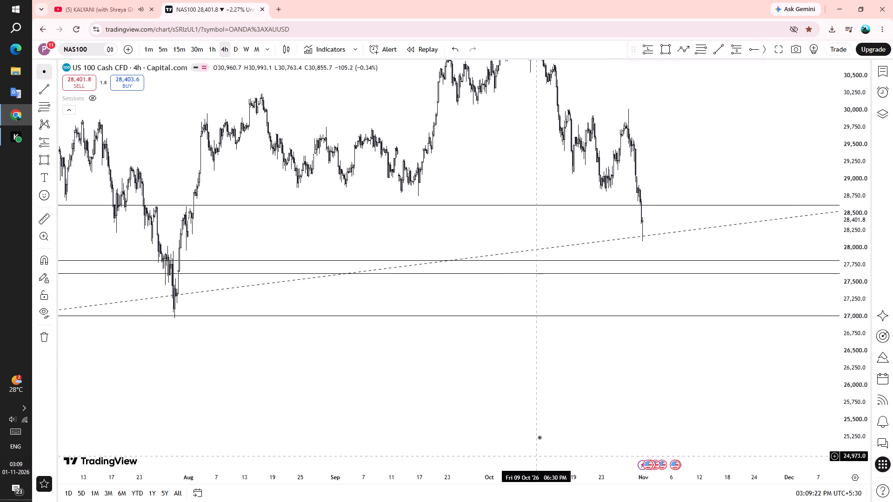
drag(606, 392, 244, 350)
scroll(565, 332, down, 4)
scroll(407, 335, down, 2)
drag(513, 327, 517, 376)
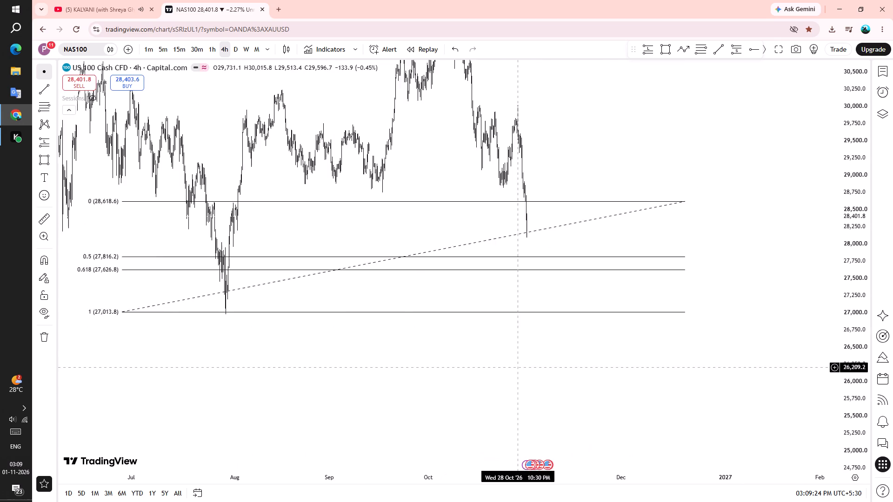
drag(517, 376, 514, 380)
scroll(418, 365, up, 3)
drag(400, 358, 662, 330)
scroll(866, 338, down, 2)
drag(786, 339, 776, 339)
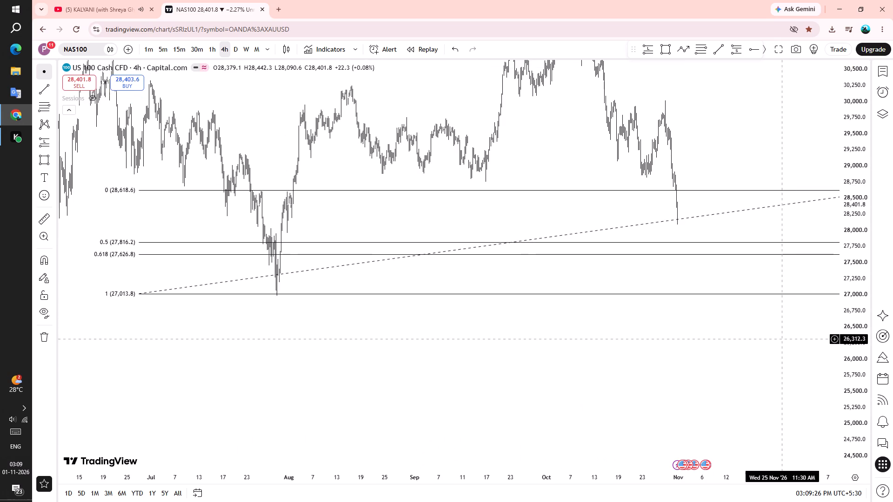
drag(776, 339, 609, 359)
scroll(635, 342, down, 3)
scroll(671, 352, up, 2)
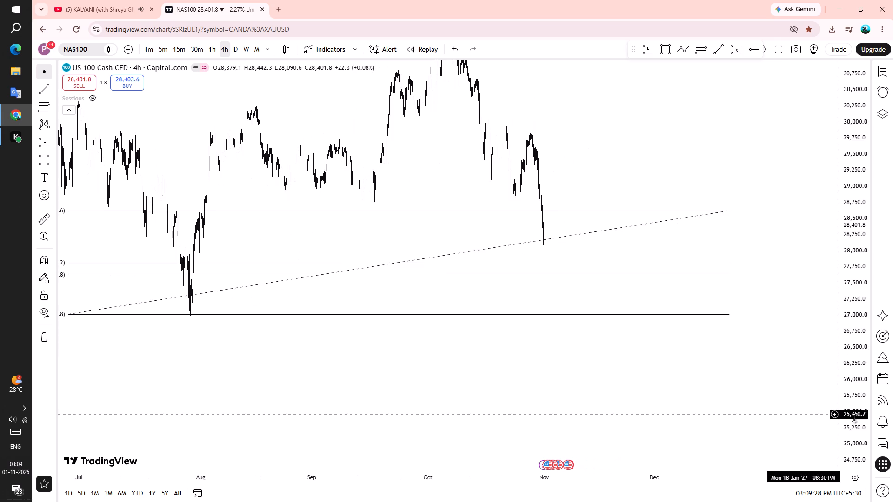
drag(860, 407, 848, 350)
scroll(615, 386, up, 2)
drag(571, 383, 713, 439)
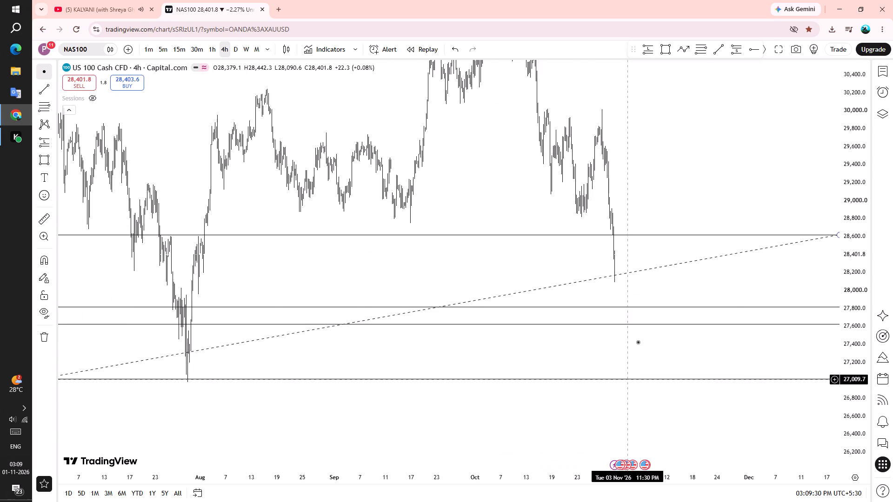
drag(677, 282, 704, 293)
scroll(279, 270, up, 1)
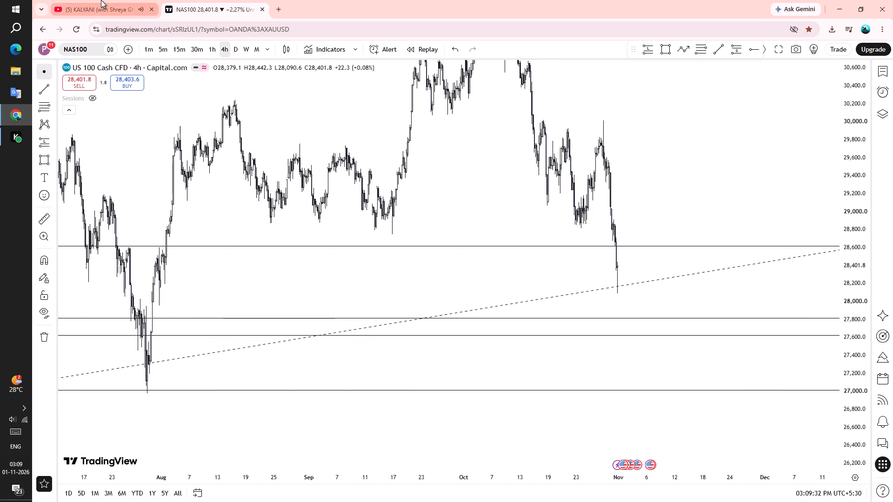
Switch to YouTube and browse the recommended videos alongside the Kalyani music video.
click(100, 0)
scroll(423, 377, up, 6)
scroll(404, 288, up, 6)
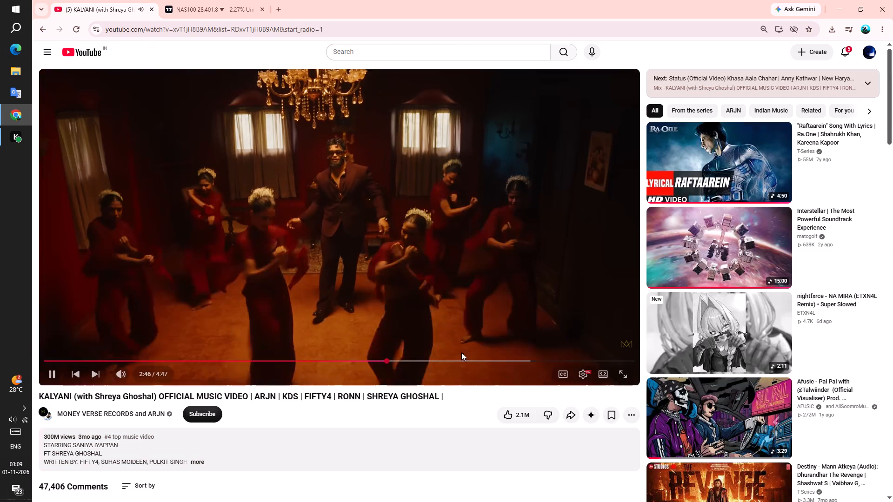
scroll(455, 355, up, 2)
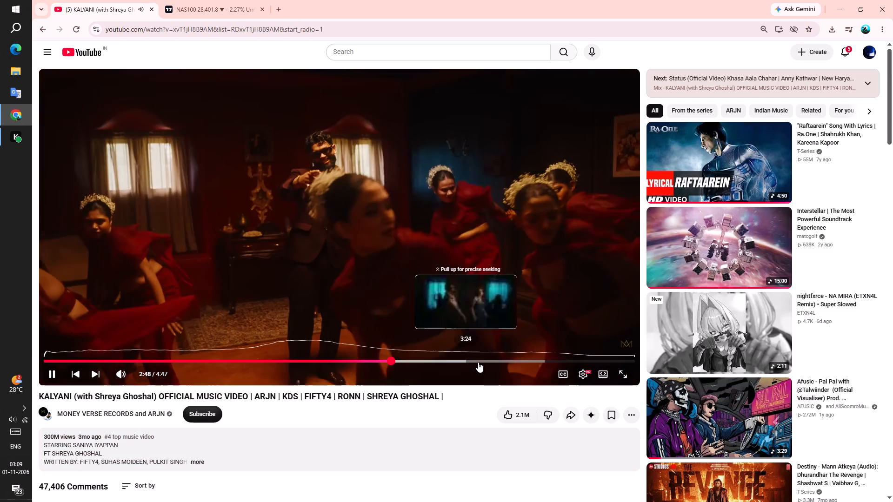
scroll(723, 190, down, 2)
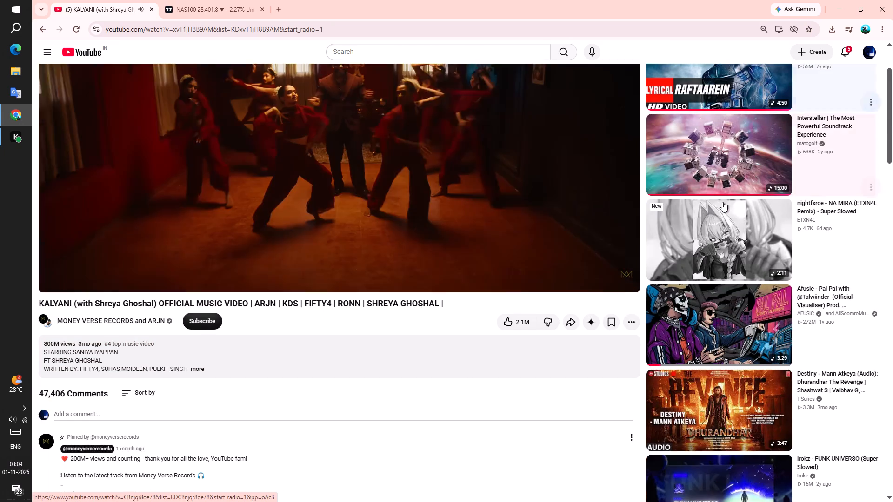
scroll(720, 210, down, 8)
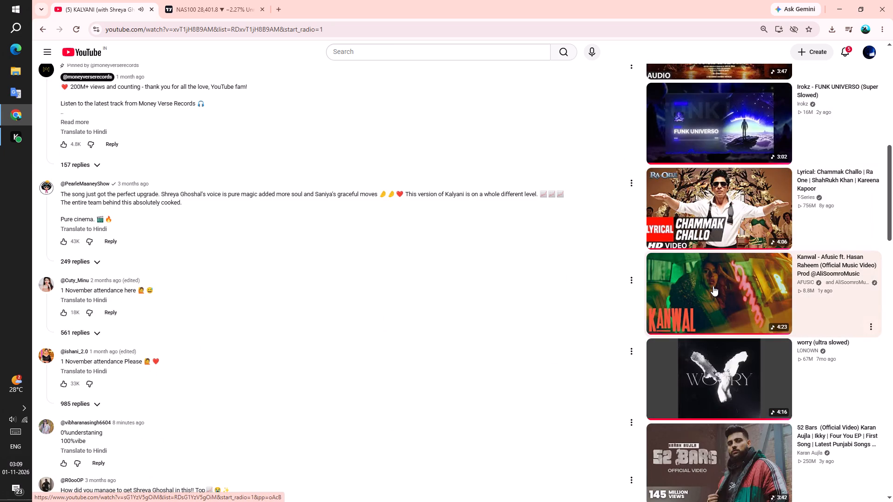
scroll(679, 240, down, 6)
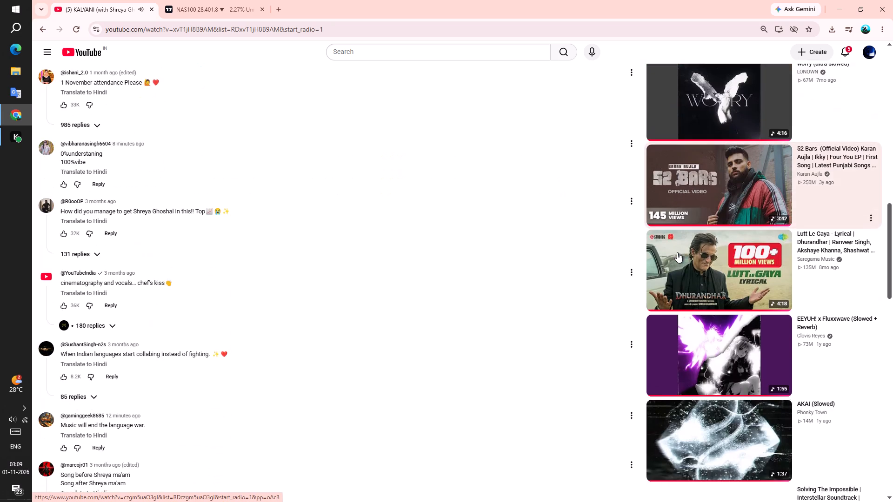
scroll(677, 252, down, 5)
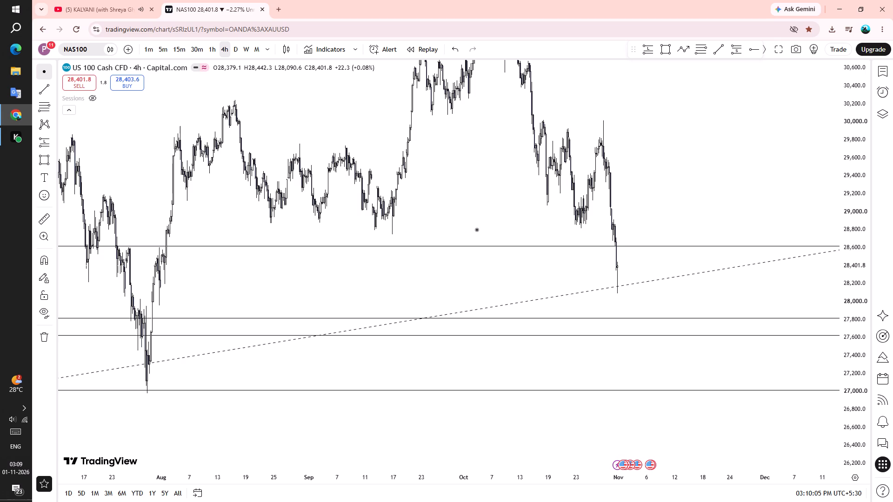
Examine the recent NAS100 4-hour decline and the latest candles relative to the Fibonacci retracement levels.
drag(464, 197, 457, 228)
drag(457, 228, 450, 246)
drag(450, 246, 404, 285)
click(618, 144)
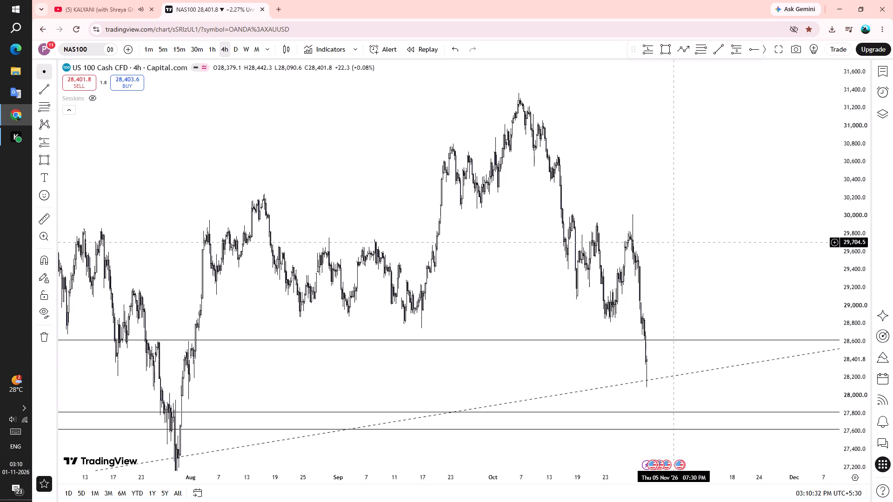
scroll(659, 198, down, 3)
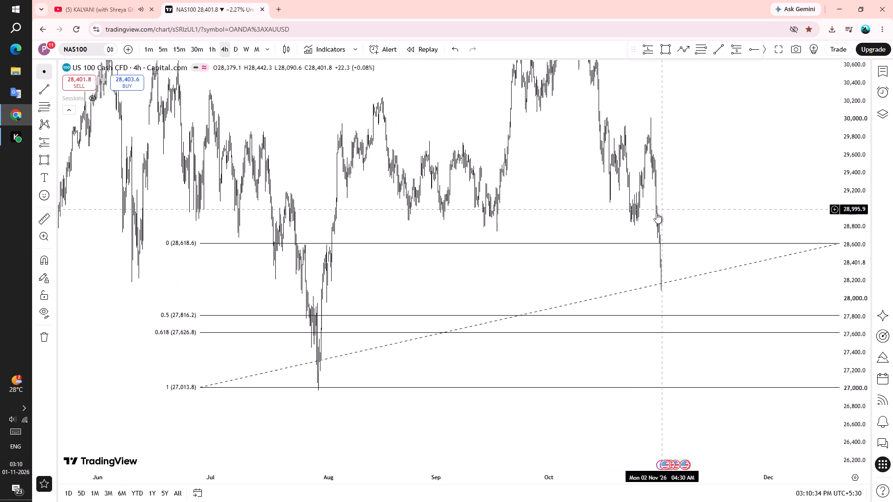
scroll(689, 223, up, 5)
drag(691, 215, 556, 157)
scroll(630, 163, down, 4)
drag(670, 134, 680, 186)
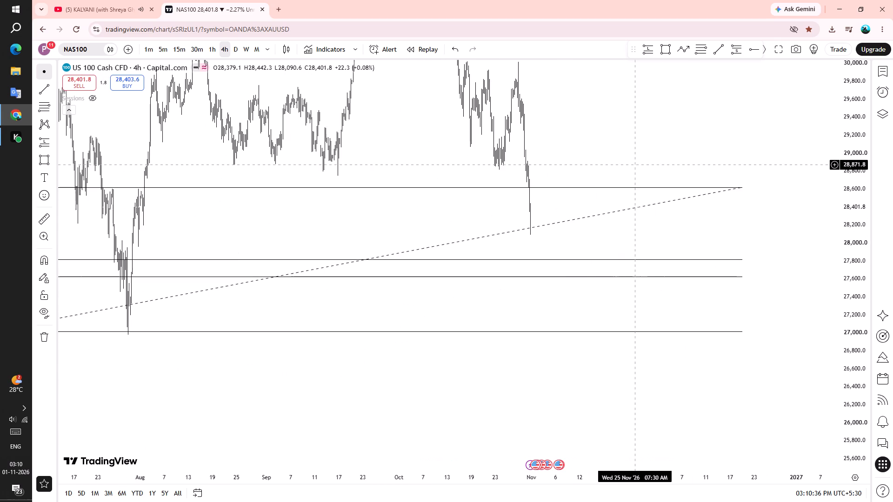
drag(680, 186, 678, 195)
scroll(560, 183, up, 2)
click(565, 174)
scroll(541, 200, up, 1)
drag(555, 171, 565, 203)
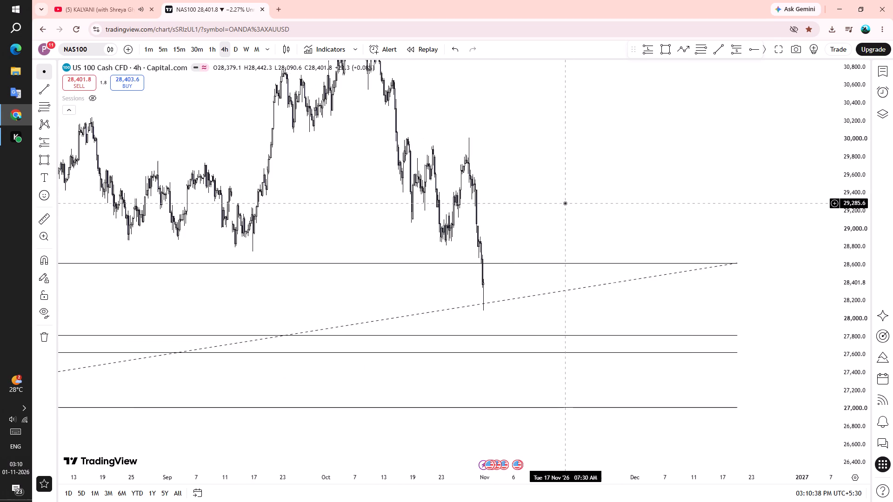
Switch to YouTube and play the recommended "Lyrical: Chammak Challo" video from T-Series.
click(144, 0)
scroll(524, 219, up, 9)
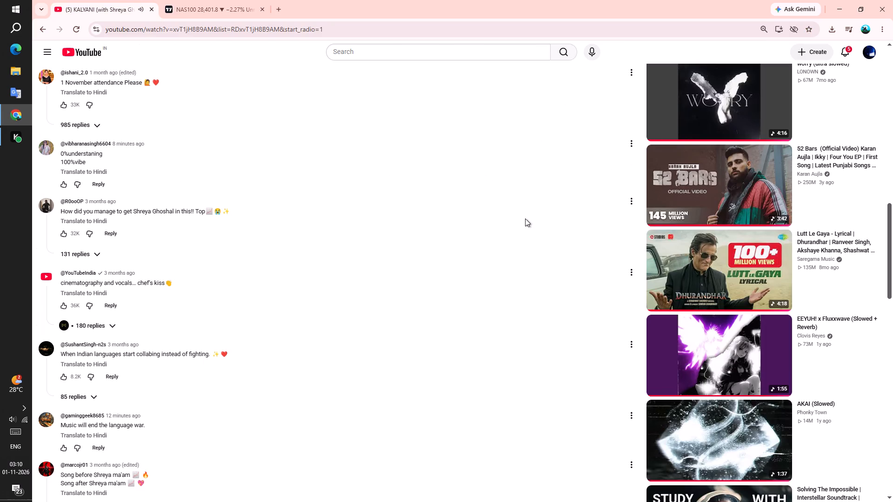
scroll(525, 218, up, 4)
scroll(564, 322, up, 5)
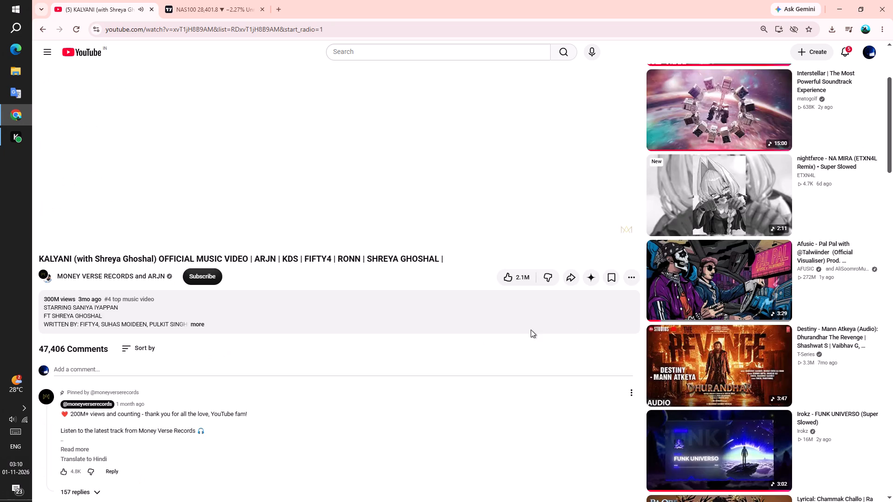
scroll(531, 330, up, 2)
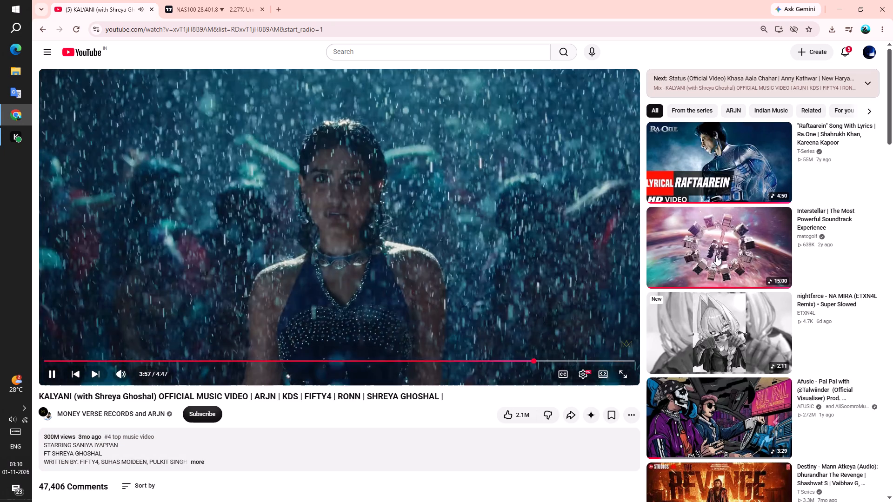
scroll(647, 162, down, 1)
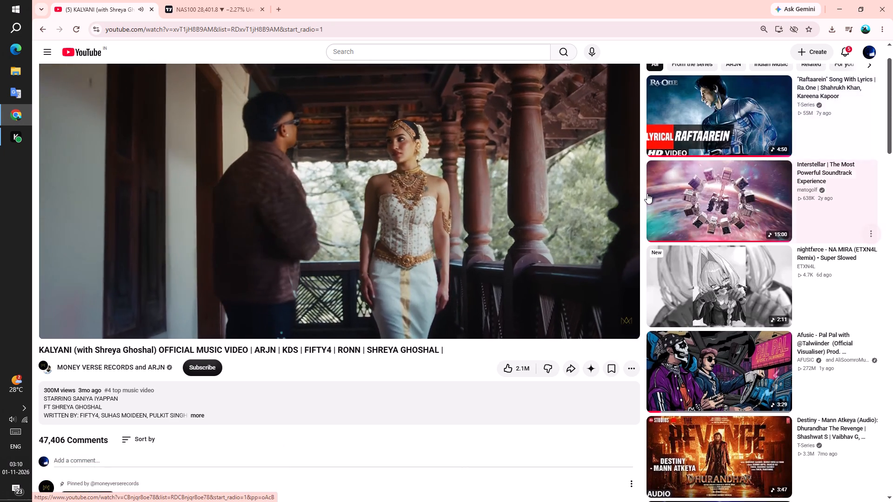
scroll(647, 193, up, 1)
scroll(666, 201, down, 5)
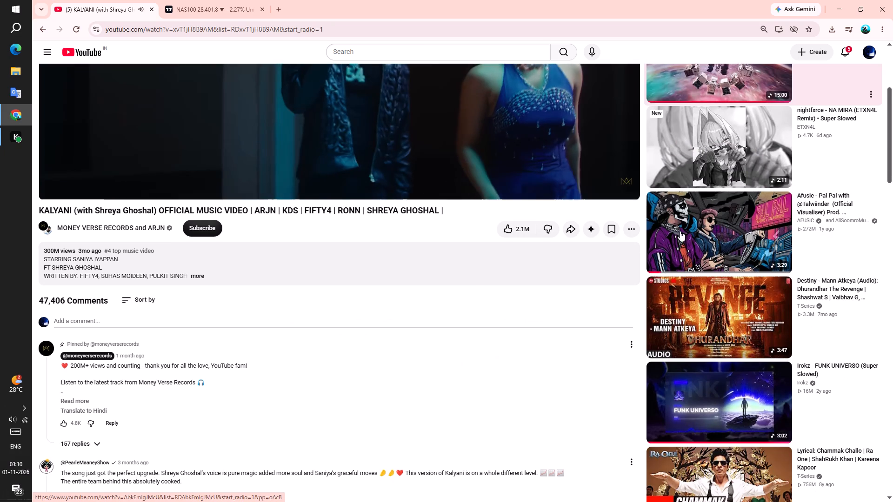
scroll(662, 261, down, 5)
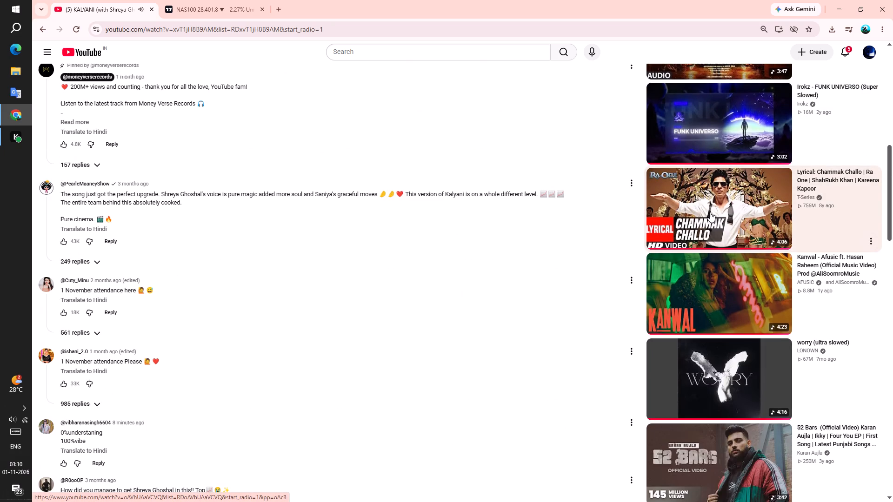
click(723, 209)
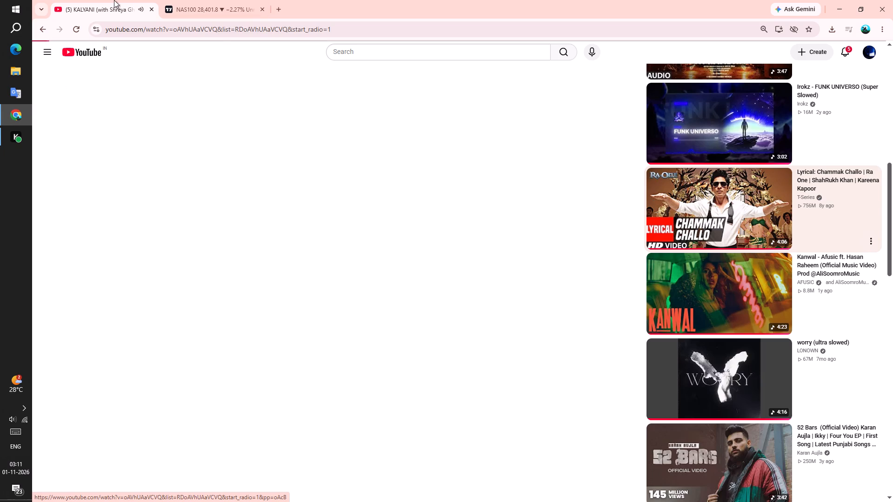
click(199, 5)
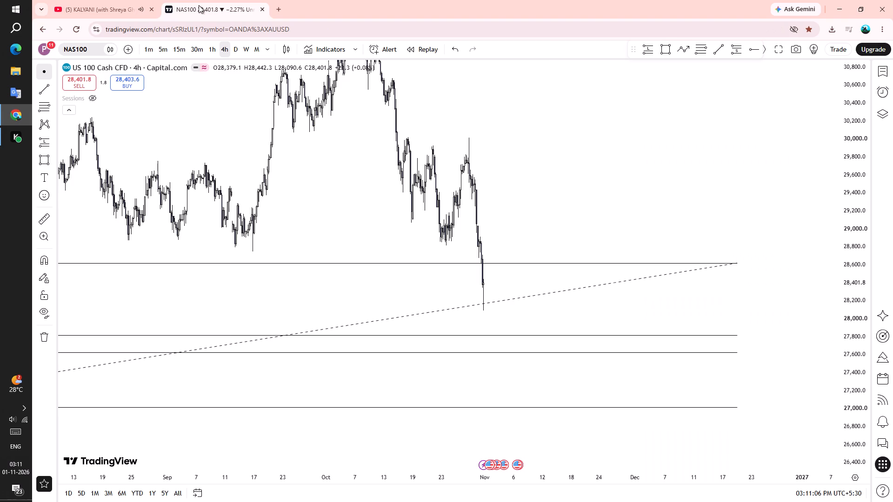
click(101, 1)
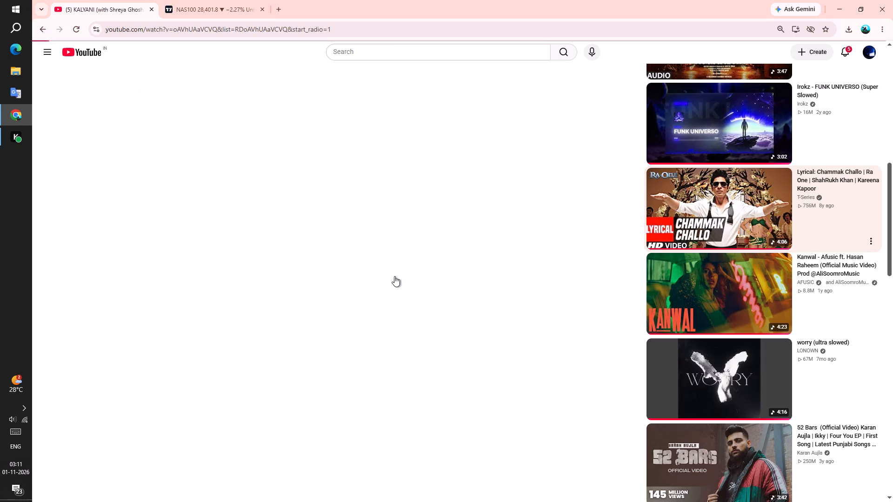
scroll(390, 276, up, 12)
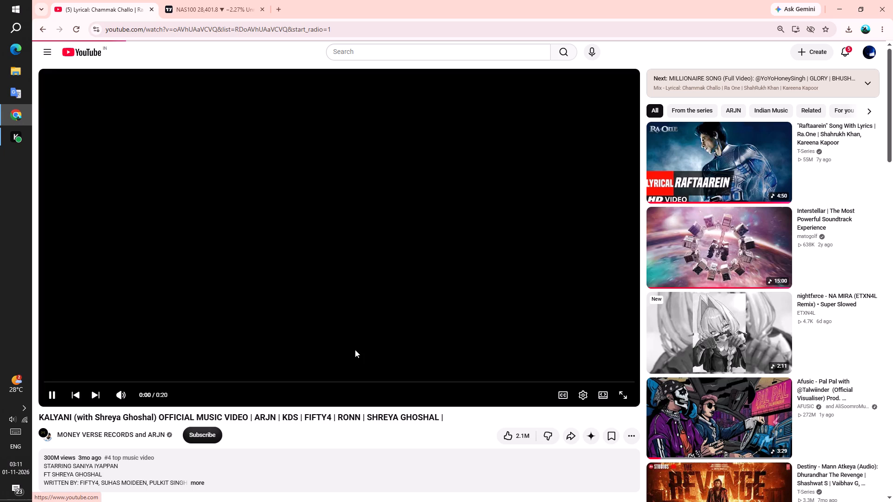
Return to TradingView and examine the latest NAS100 4-hour candles around the Fibonacci levels.
click(195, 0)
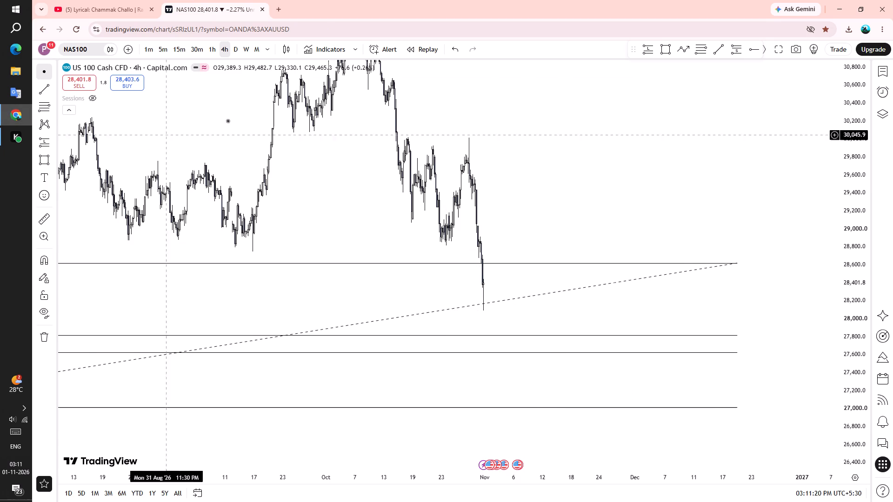
scroll(481, 265, down, 1)
scroll(543, 324, down, 2)
scroll(601, 293, up, 5)
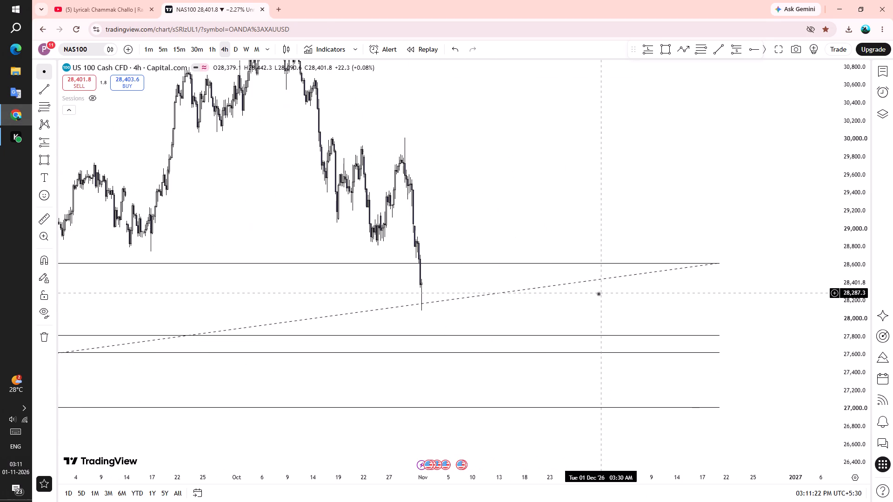
Check the playback of the Chammak Challo video on YouTube and return to the NAS100 chart.
click(99, 0)
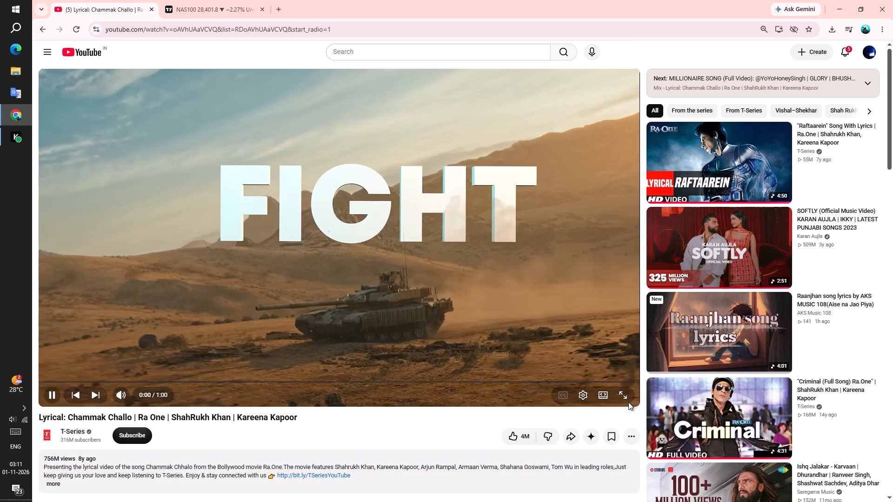
click(221, 0)
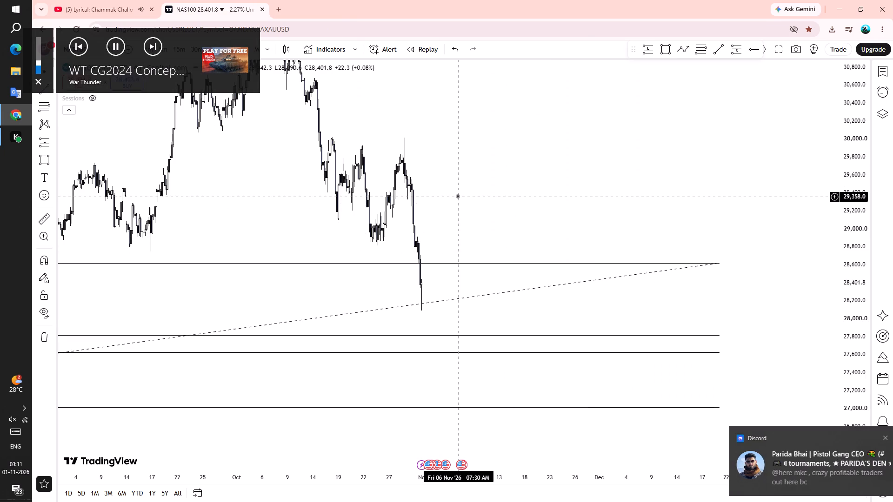
Dismiss the Discord notification.
click(873, 437)
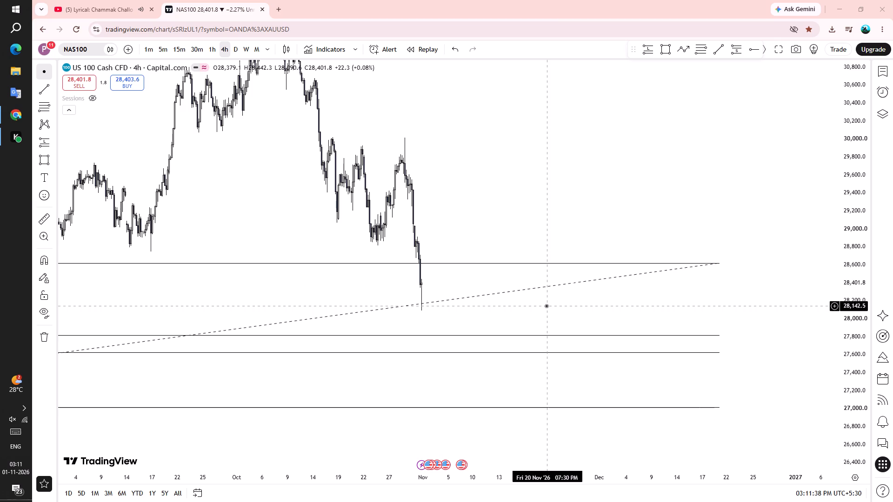
Dismiss the new Discord notification covering the NAS100 chart.
scroll(307, 299, up, 2)
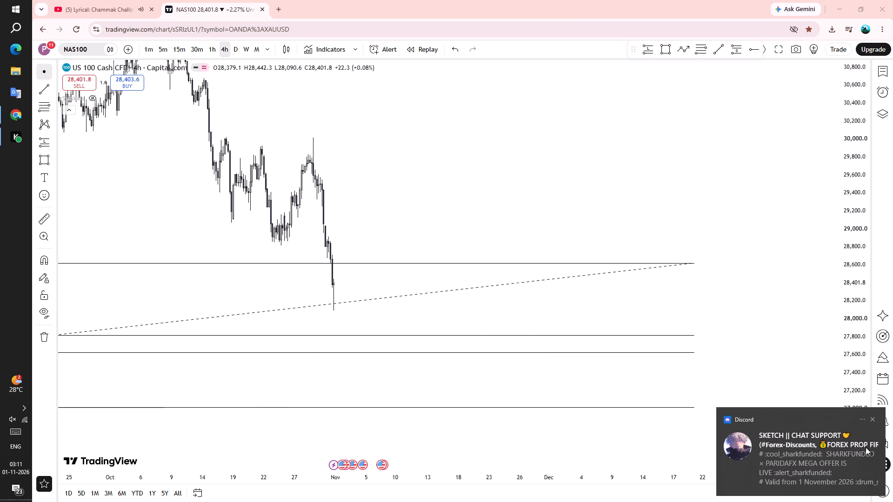
click(873, 418)
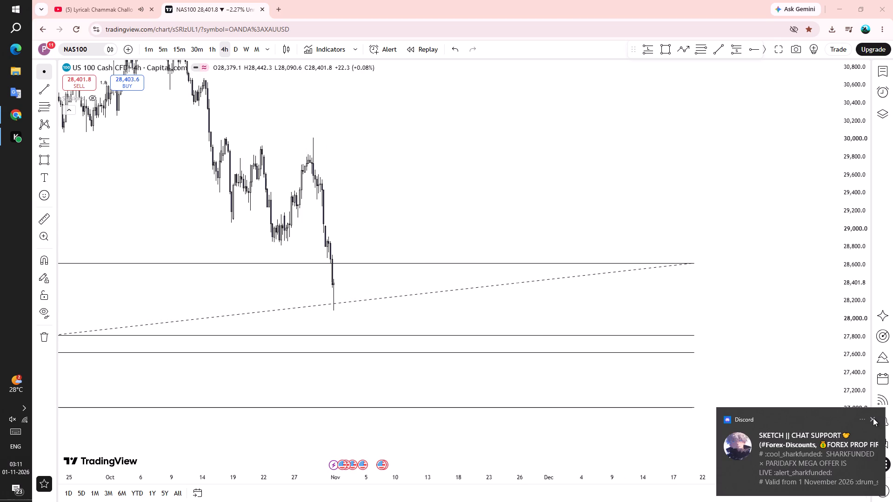
triple_click(873, 418)
Examine the wider NAS100 4-hour price action around the Fibonacci levels, back to the July low.
scroll(544, 320, down, 4)
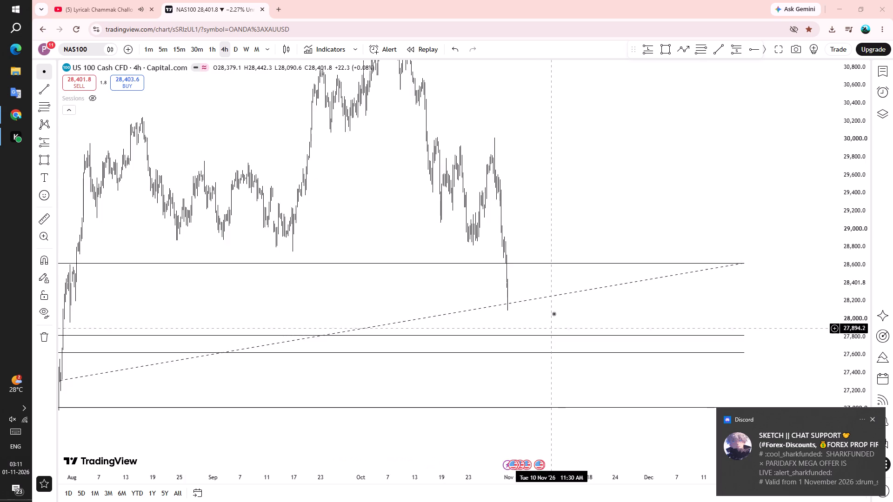
scroll(554, 314, down, 2)
drag(708, 328, 729, 287)
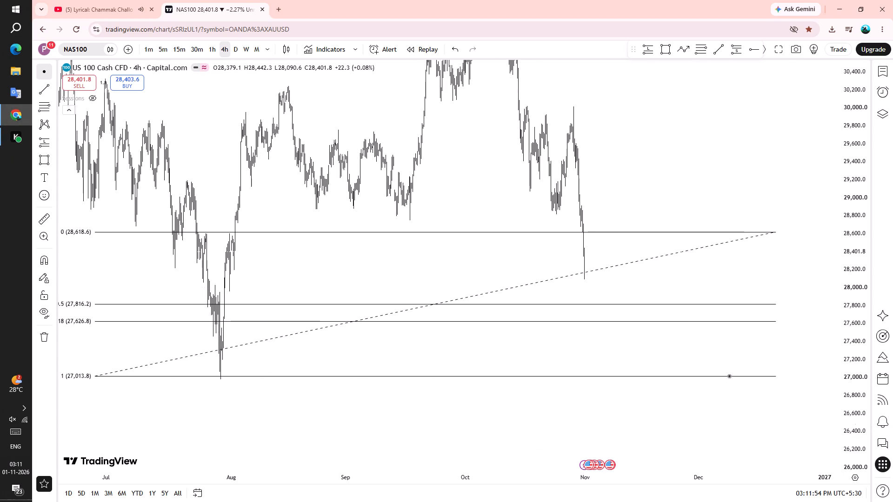
scroll(524, 277, up, 3)
Switch to YouTube and skip the advertisement so the Chammak Challo video plays.
click(89, 0)
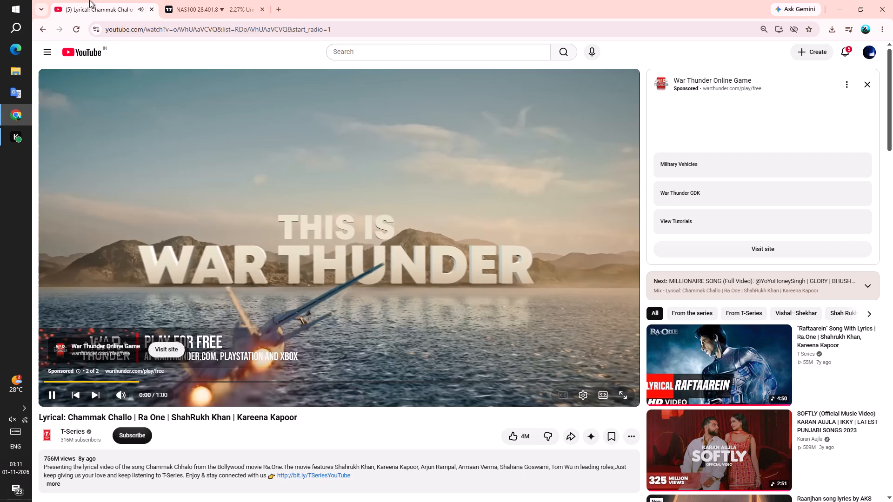
click(616, 367)
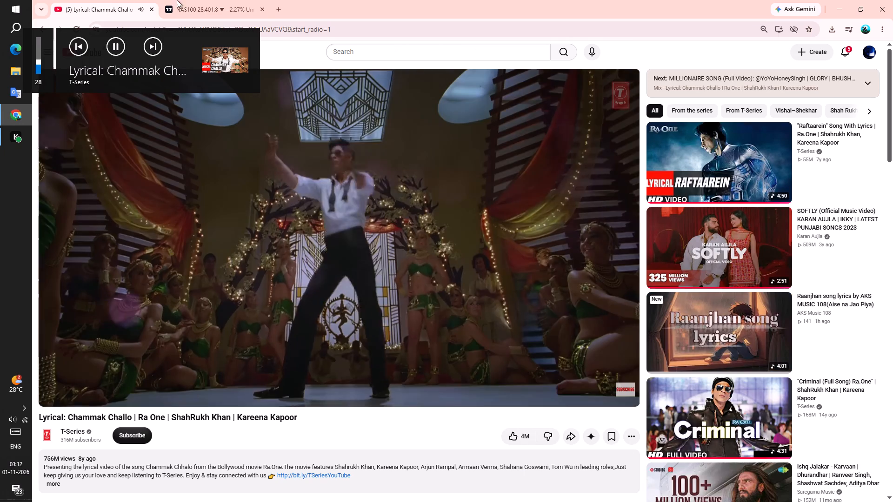
Browse the comments and recommended videos on the Chammak Challo page.
scroll(335, 249, down, 2)
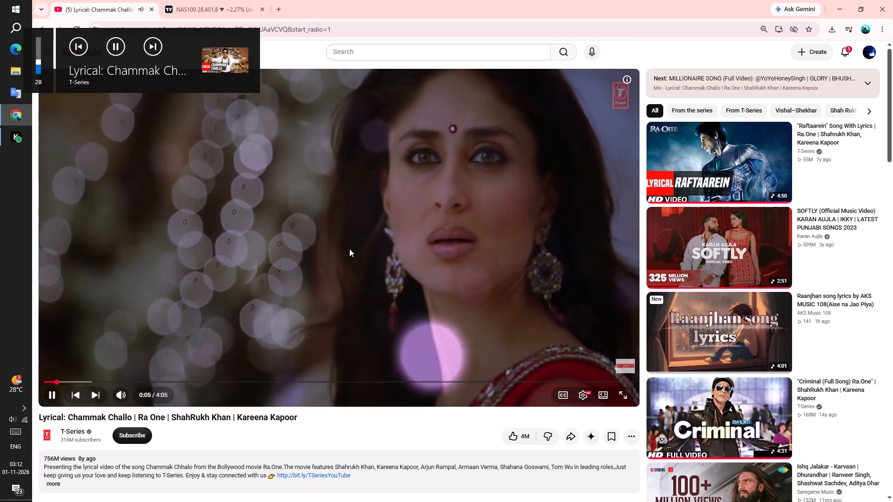
scroll(349, 249, down, 1)
scroll(322, 249, up, 4)
scroll(413, 234, down, 2)
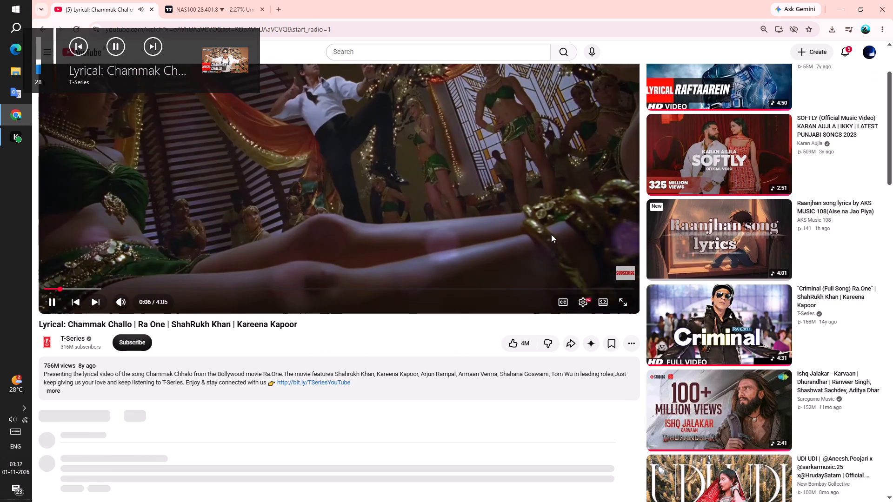
scroll(559, 237, down, 1)
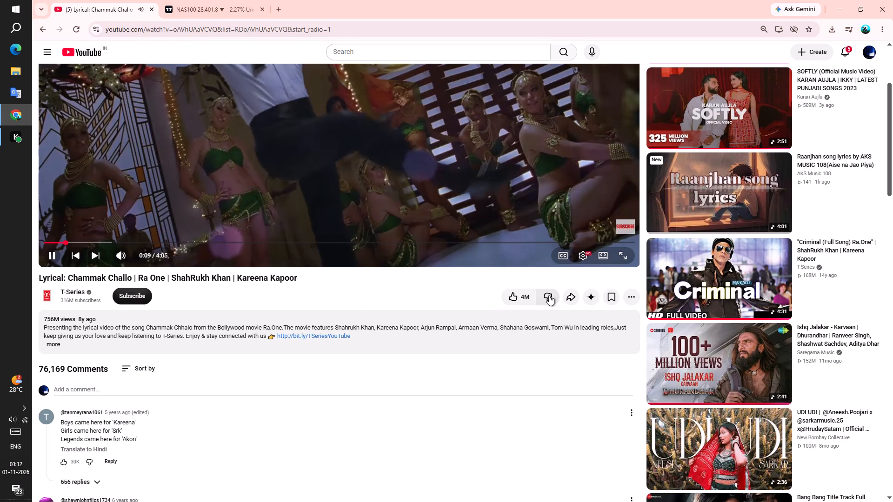
scroll(544, 302, down, 4)
scroll(494, 293, down, 2)
scroll(493, 252, down, 1)
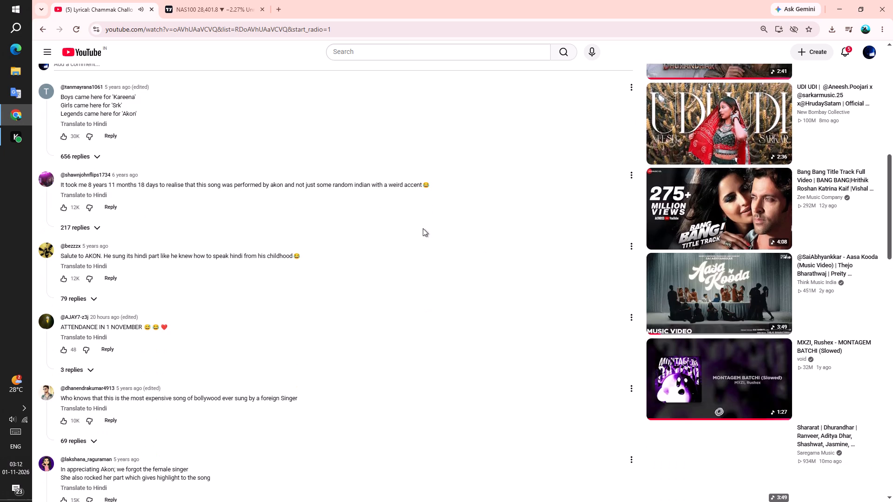
scroll(533, 267, down, 3)
scroll(490, 281, down, 4)
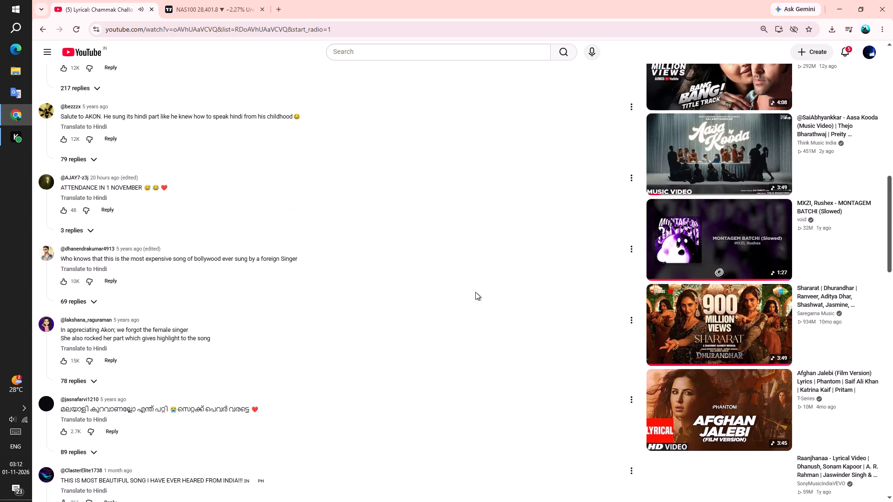
scroll(475, 292, down, 1)
scroll(430, 248, down, 5)
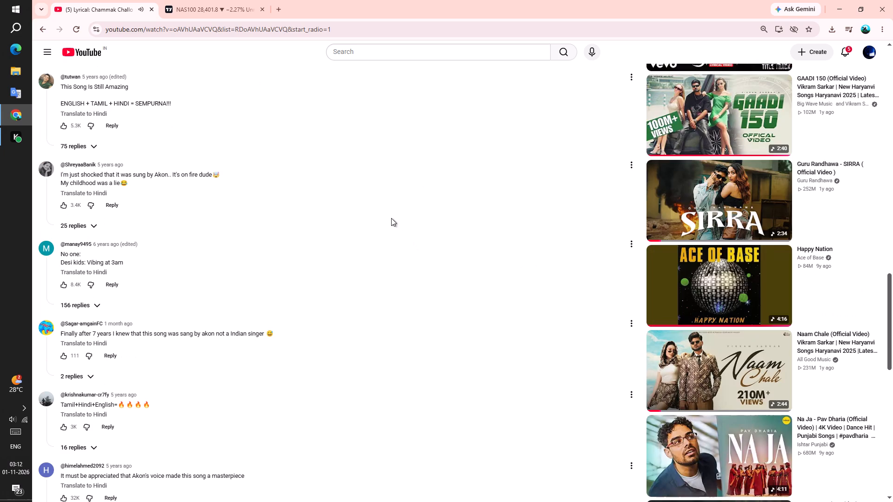
scroll(447, 311, down, 3)
scroll(546, 342, down, 3)
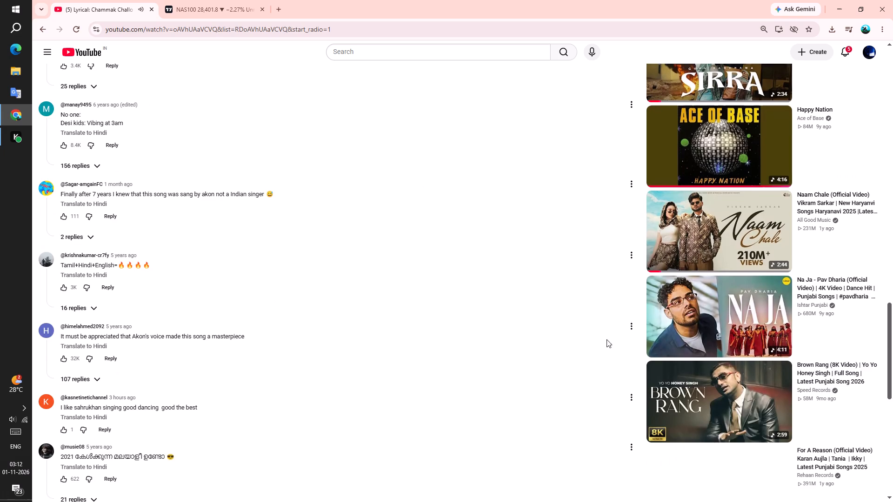
scroll(420, 284, down, 6)
scroll(322, 278, up, 4)
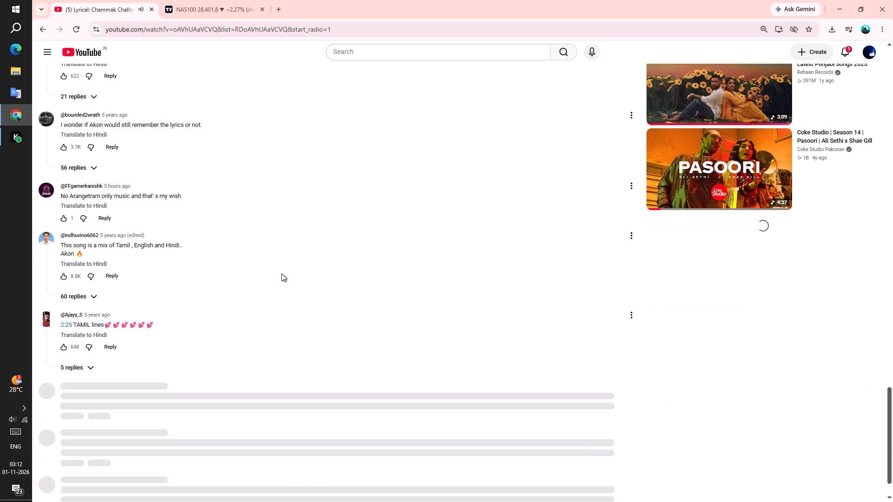
scroll(281, 273, up, 9)
Return to TradingView and examine the recent NAS100 4-hour decline against the Fibonacci levels.
click(200, 0)
scroll(576, 357, up, 4)
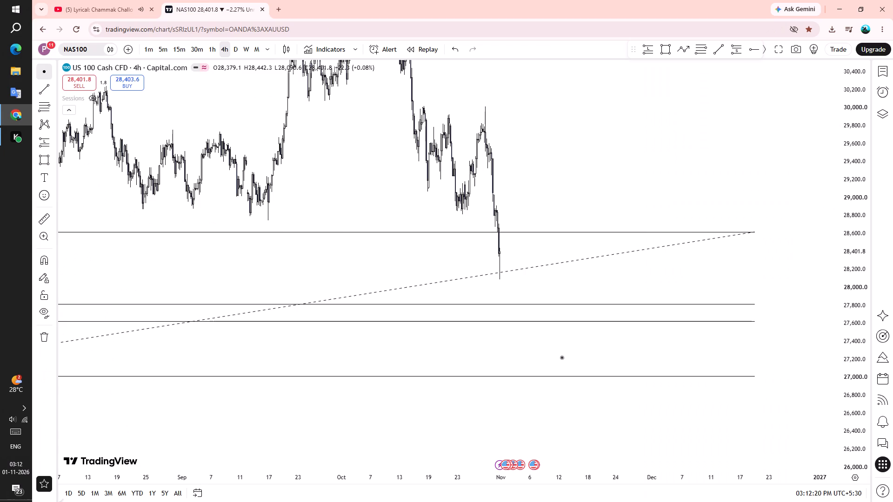
click(264, 439)
scroll(423, 406, down, 3)
drag(435, 396, 436, 396)
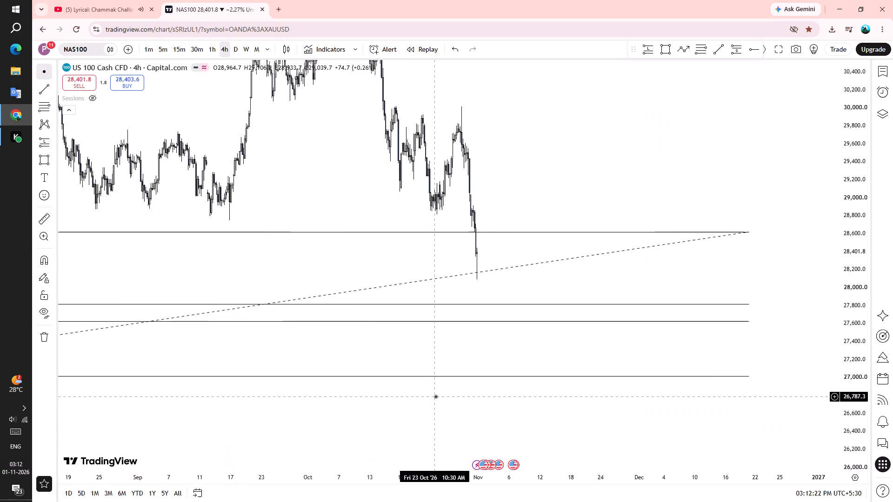
drag(436, 396, 446, 399)
scroll(422, 400, up, 2)
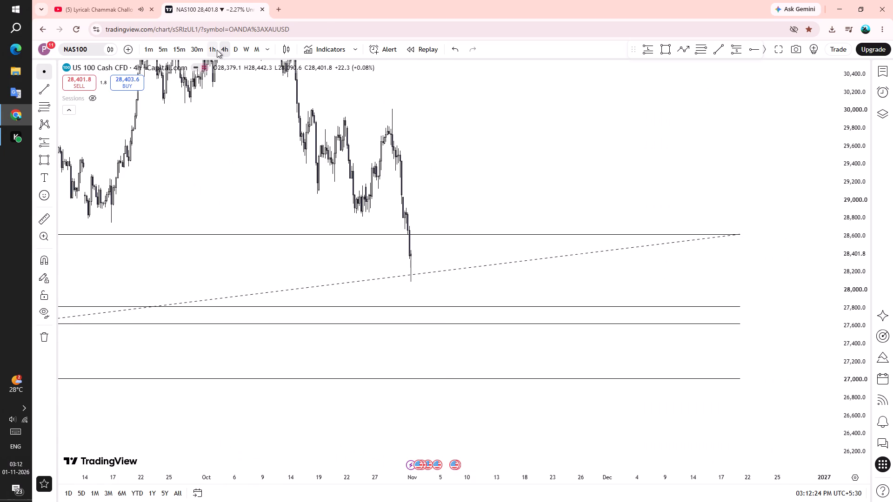
Switch the NAS100 chart to the daily timeframe with a more compressed price scale.
click(240, 51)
scroll(596, 152, up, 3)
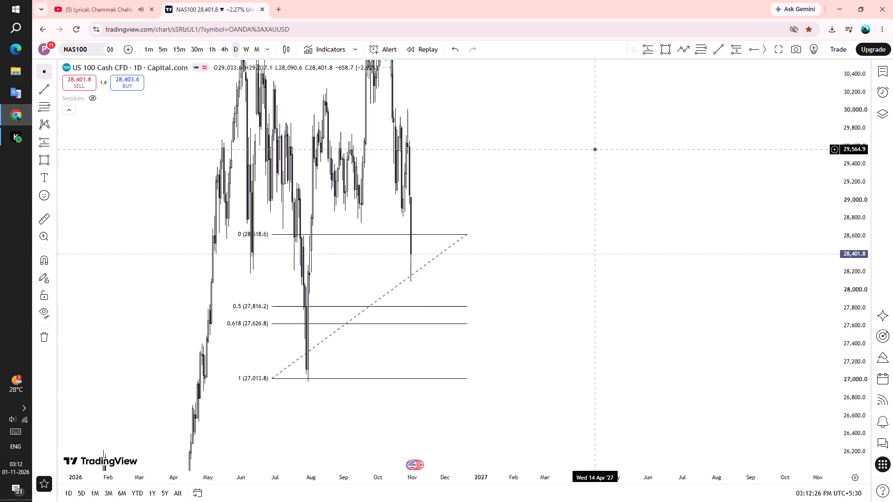
scroll(595, 149, up, 2)
drag(433, 219, 816, 224)
drag(854, 233, 859, 370)
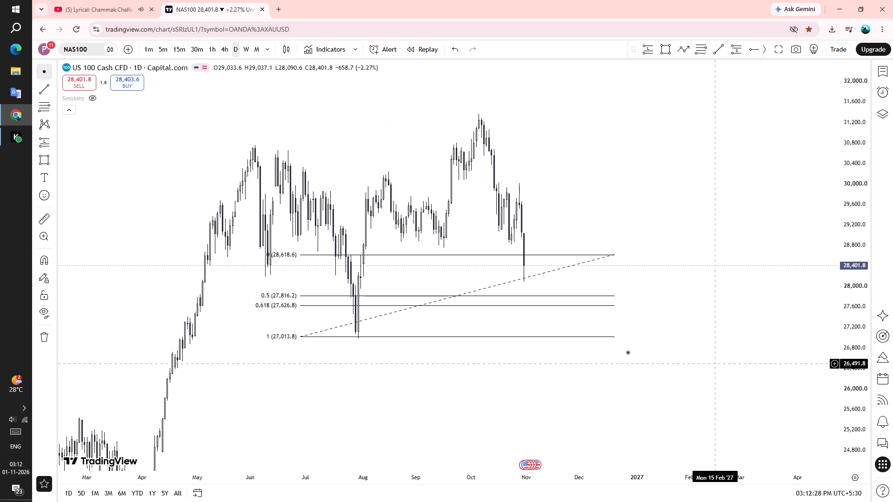
Examine the NAS100 daily candles and swings from May to November against the Fibonacci retracement levels.
scroll(595, 347, up, 3)
drag(627, 392, 651, 331)
scroll(818, 302, down, 3)
drag(769, 277, 795, 346)
scroll(726, 361, up, 2)
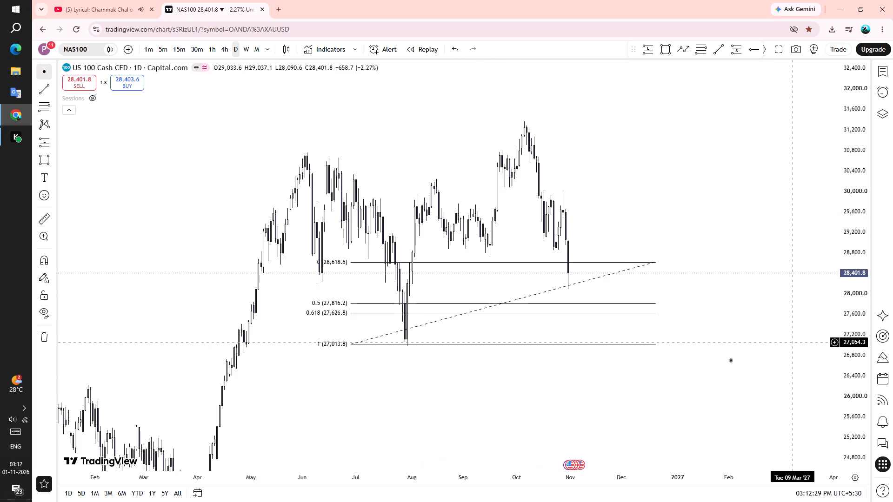
drag(717, 346, 734, 370)
scroll(773, 365, down, 2)
drag(849, 411, 848, 379)
scroll(629, 407, up, 4)
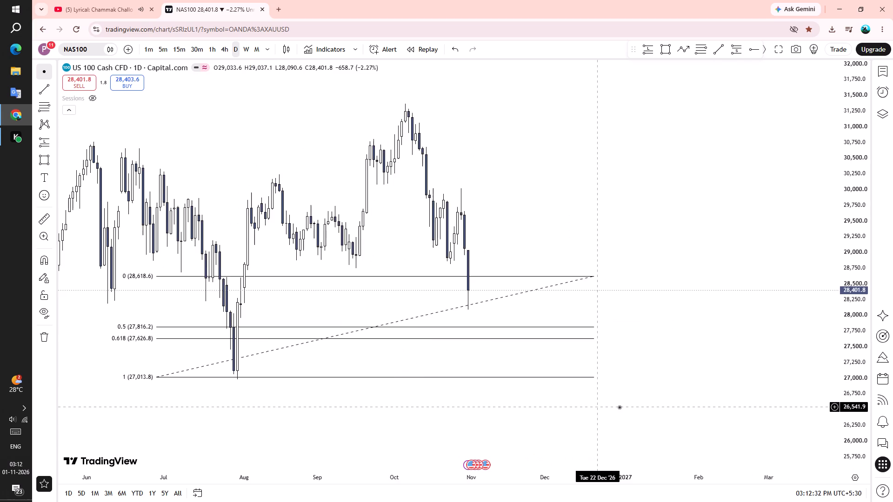
drag(676, 414, 681, 357)
scroll(712, 361, down, 2)
drag(763, 355, 753, 369)
scroll(656, 373, up, 1)
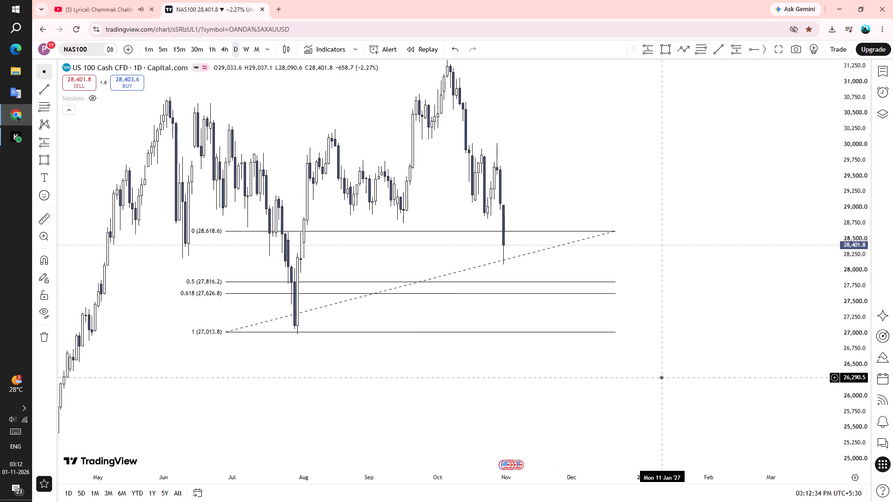
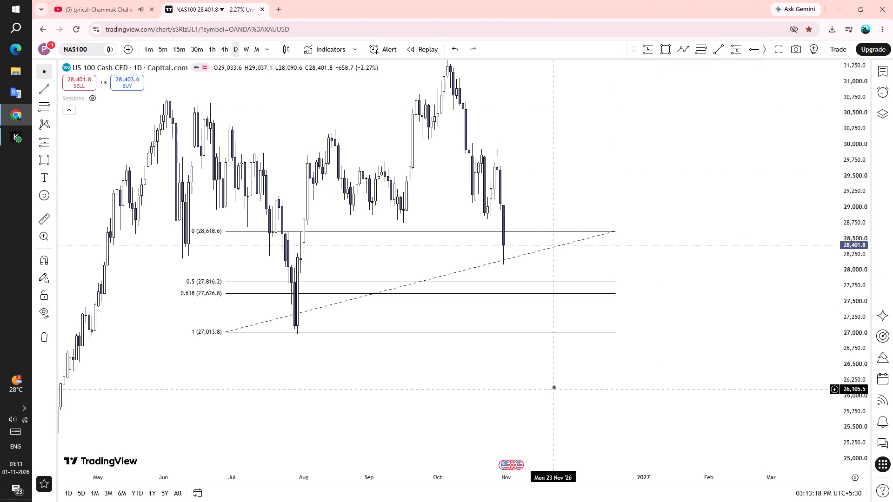
Examine the NAS100 daily swing highs and lows from April to November around the Fibonacci retracement levels.
drag(555, 385, 540, 383)
scroll(468, 380, up, 2)
drag(466, 376, 546, 395)
scroll(773, 354, down, 3)
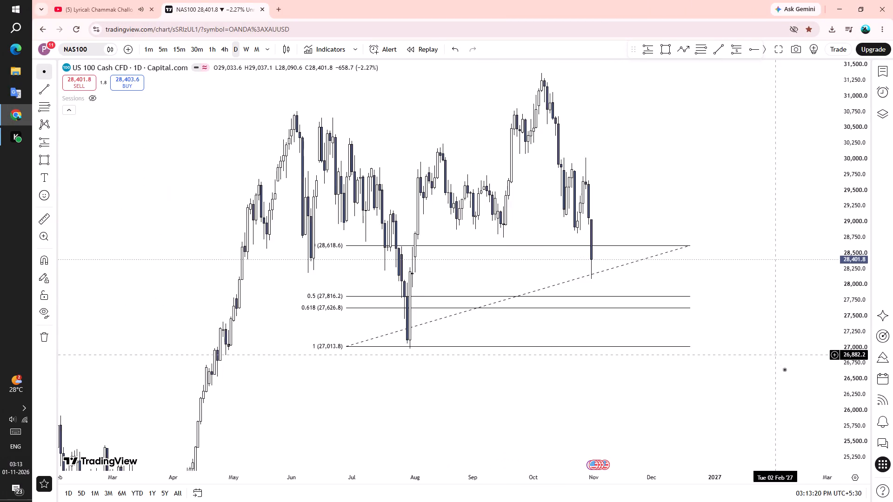
scroll(817, 419, up, 4)
drag(642, 360, 633, 381)
scroll(666, 319, down, 4)
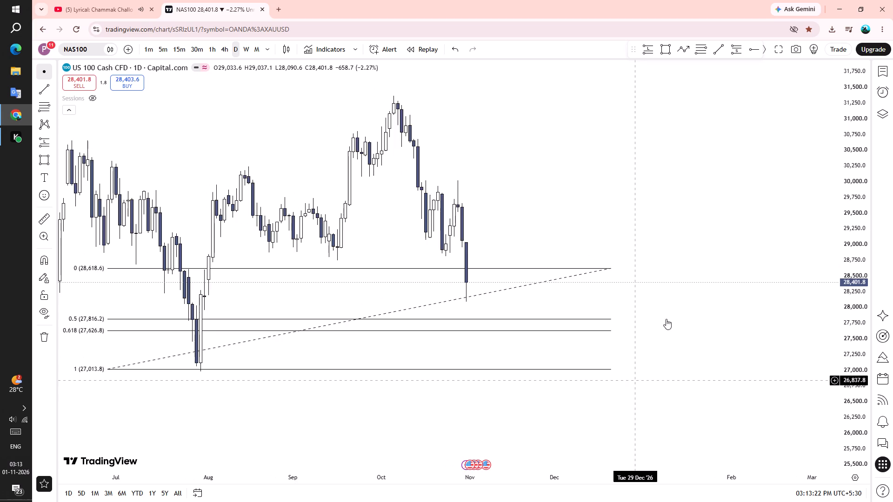
drag(725, 384, 592, 359)
scroll(596, 365, up, 2)
drag(591, 236, 675, 271)
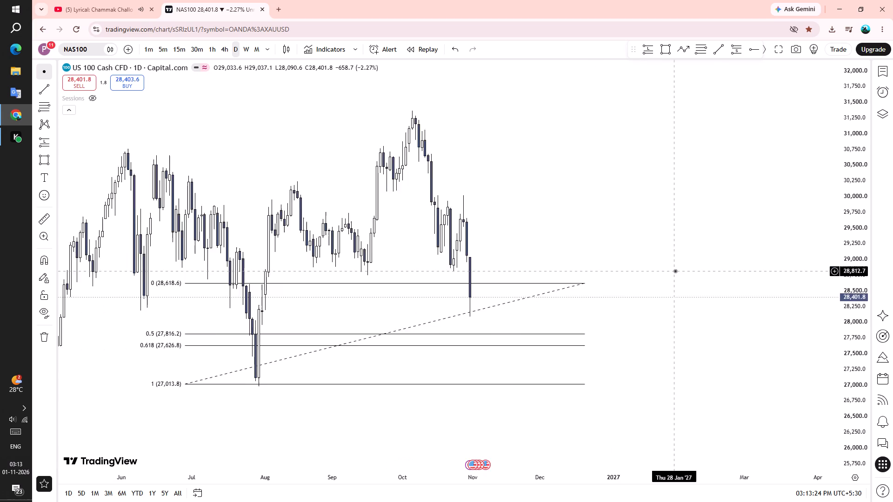
scroll(650, 240, down, 1)
drag(661, 178, 667, 219)
Draw a near-horizontal trend line at about 30,714 from the 3 June high to the 22 September candle.
click(667, 55)
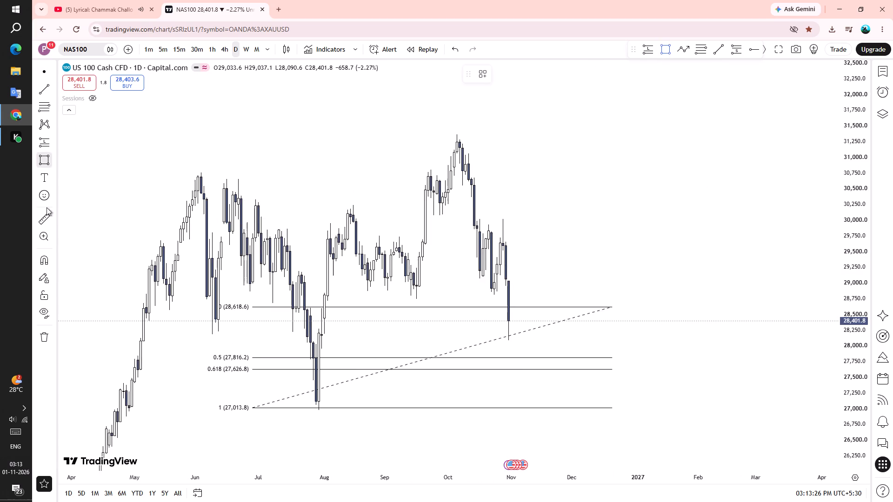
click(723, 51)
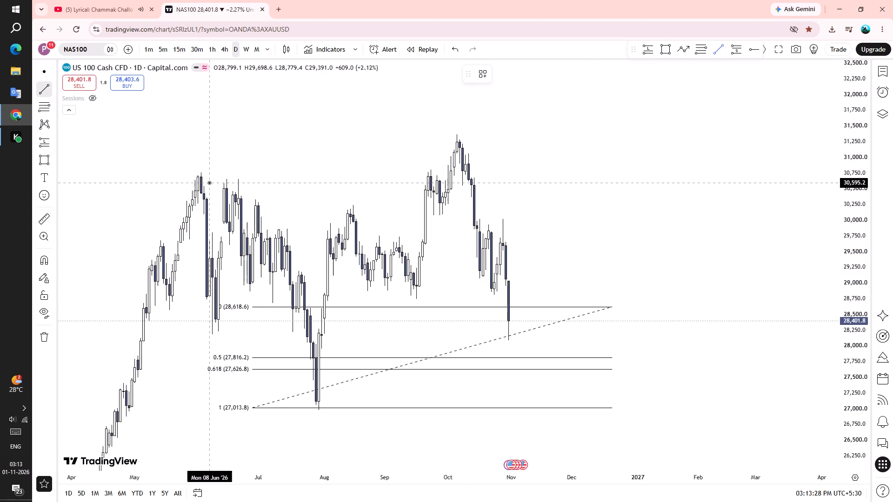
click(200, 174)
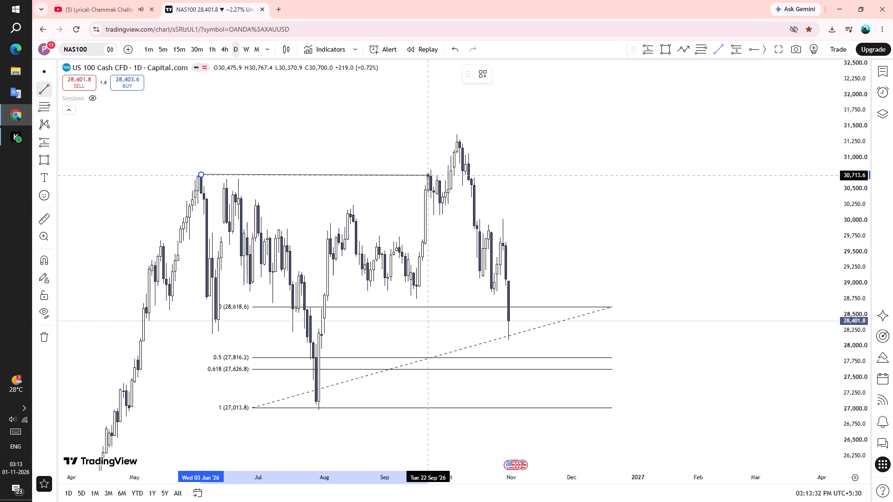
click(429, 174)
click(389, 211)
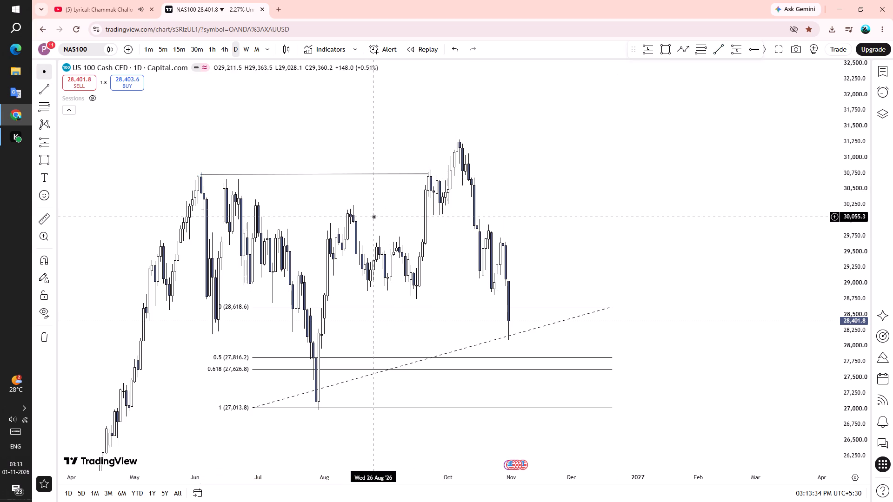
Draw an arc from the trend line's 22 September end to 19 October, peaking at about 31,305 over the October high.
drag(293, 207, 342, 179)
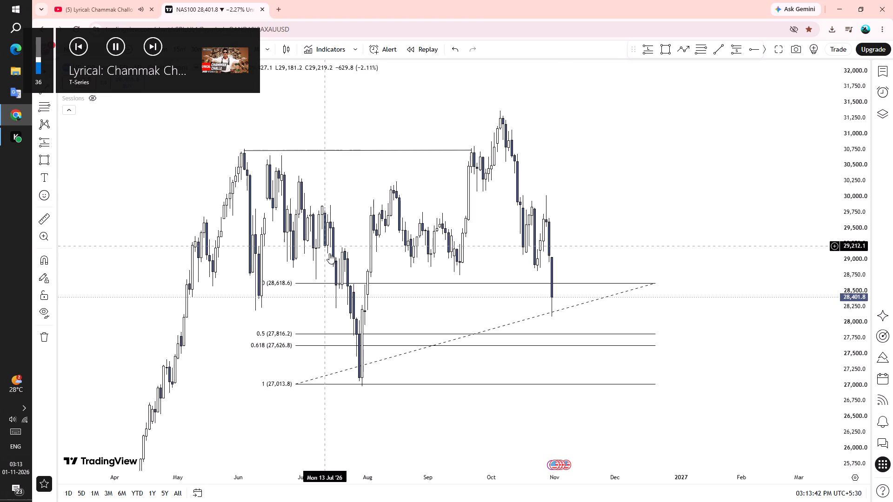
drag(188, 192, 168, 180)
drag(164, 148, 169, 170)
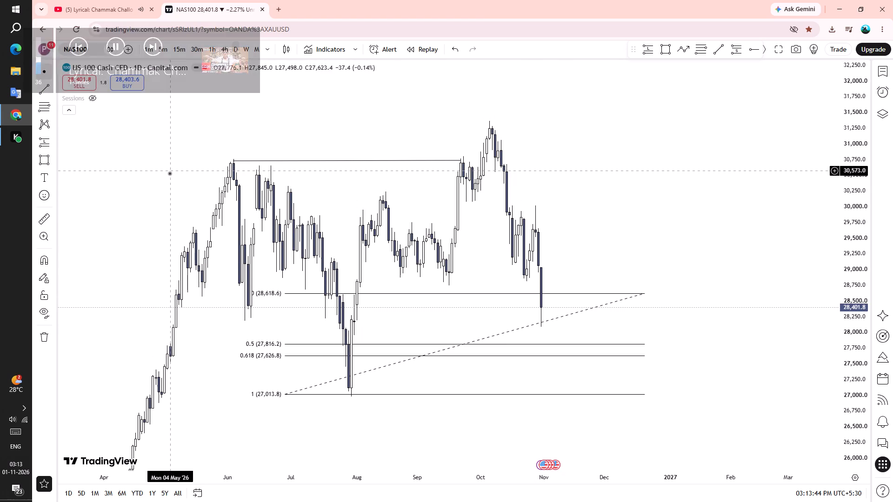
drag(332, 230, 336, 209)
scroll(303, 212, up, 1)
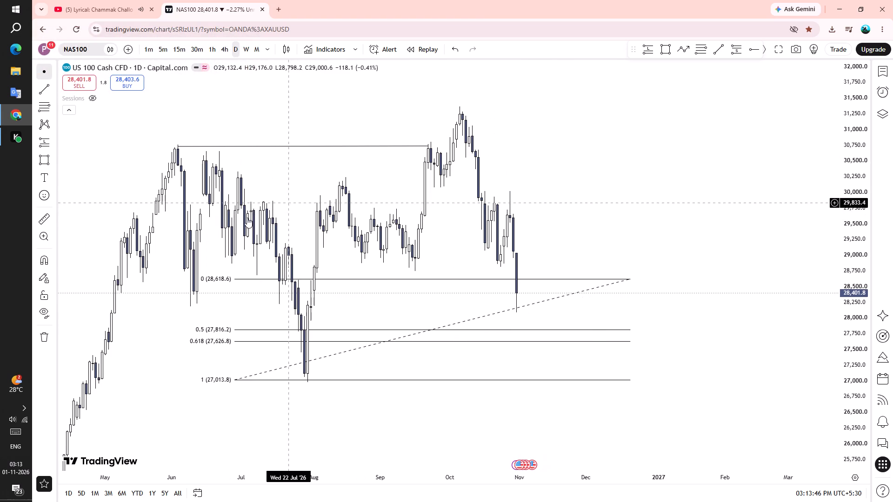
click(628, 194)
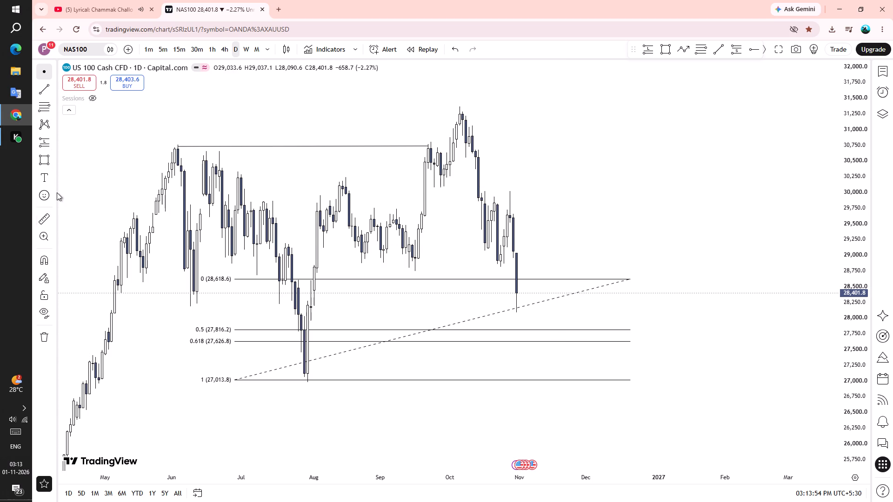
click(53, 158)
scroll(88, 296, down, 1)
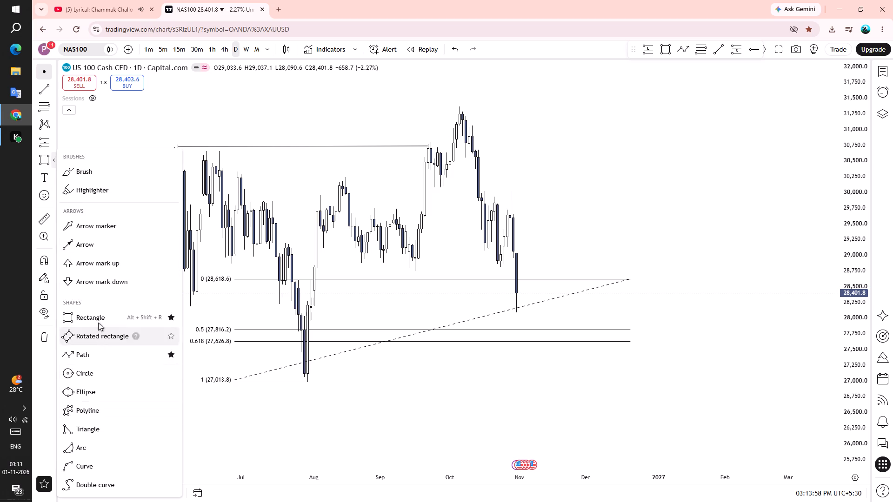
click(104, 449)
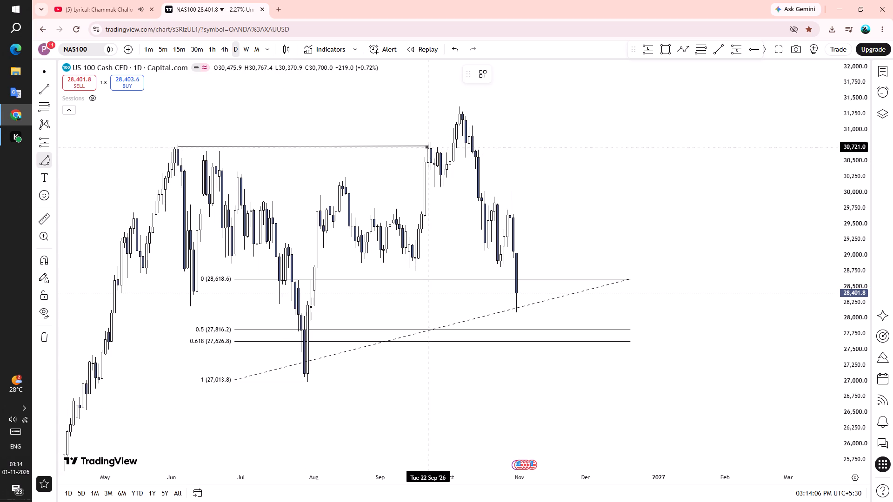
click(427, 147)
click(489, 144)
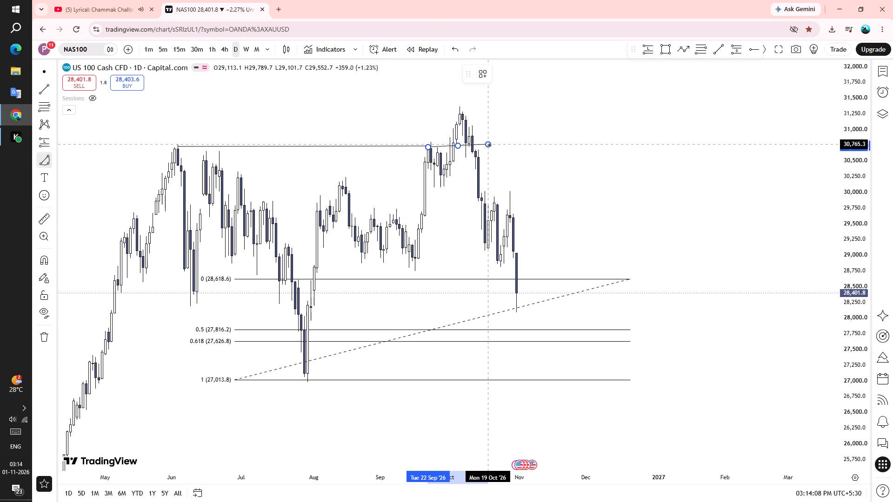
click(471, 110)
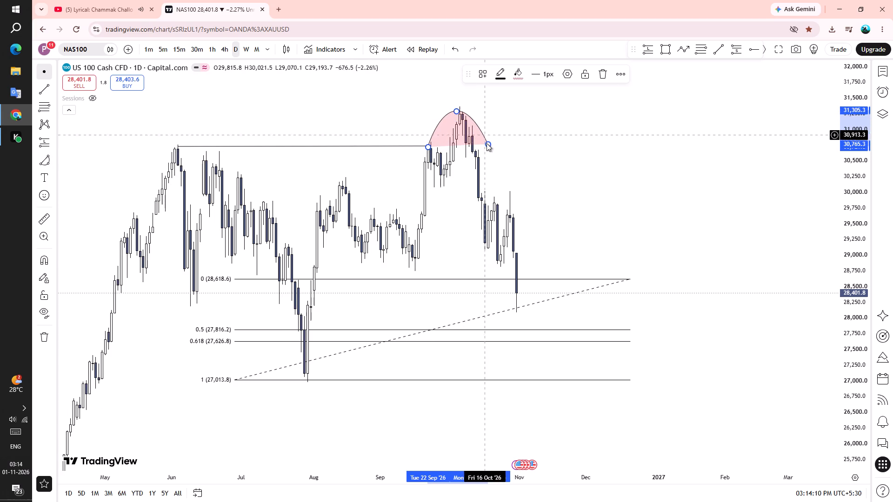
Reshape the arc to peak at about 31,335 and end on 23 October at about 30,750.
drag(487, 145, 496, 147)
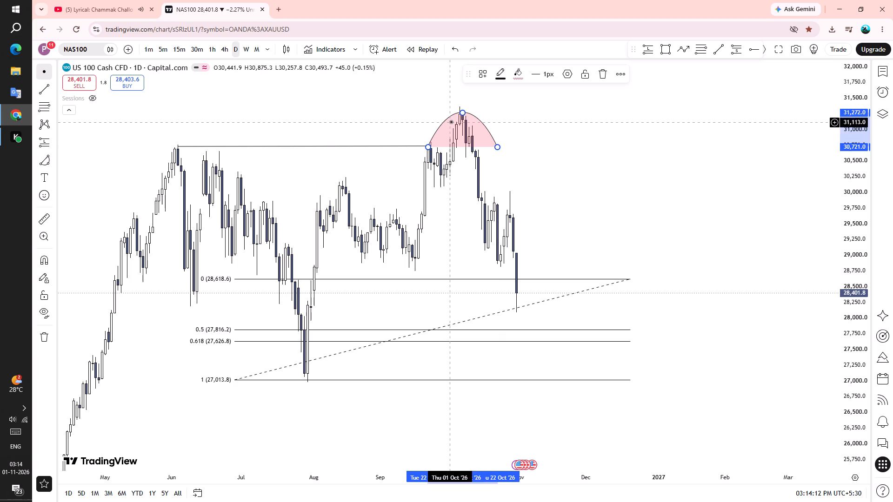
drag(462, 114, 460, 106)
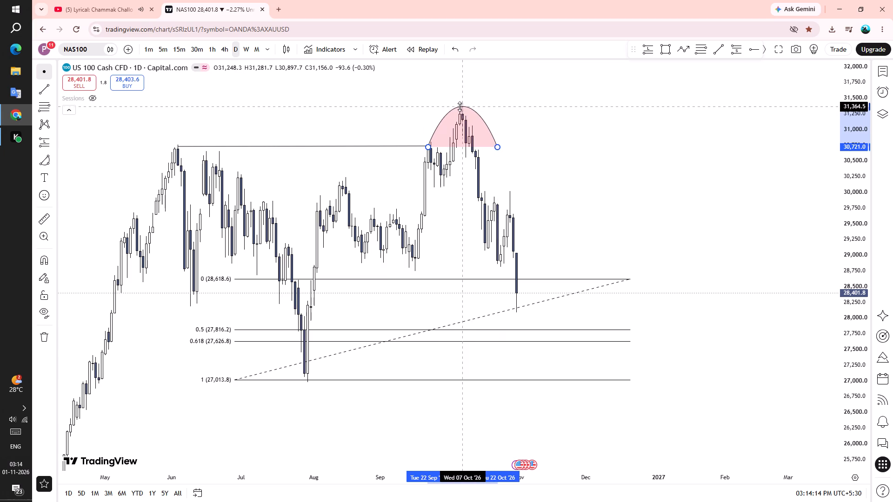
drag(460, 106, 459, 109)
drag(510, 134, 514, 134)
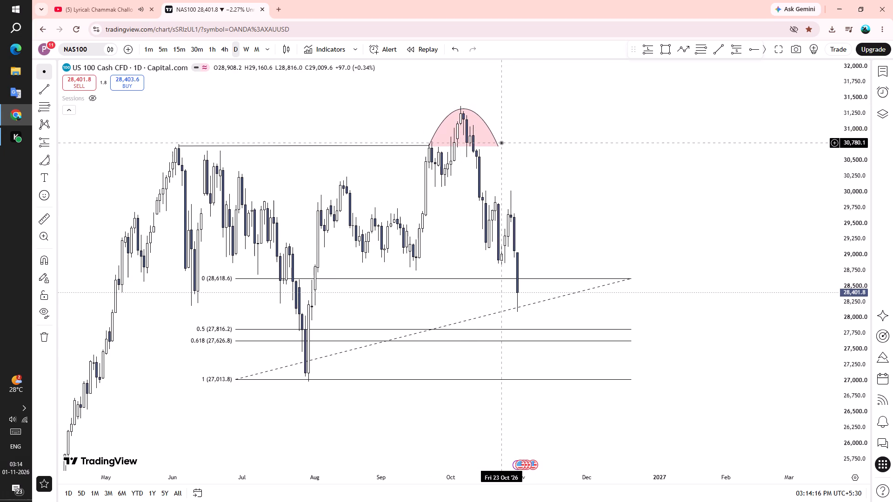
click(499, 145)
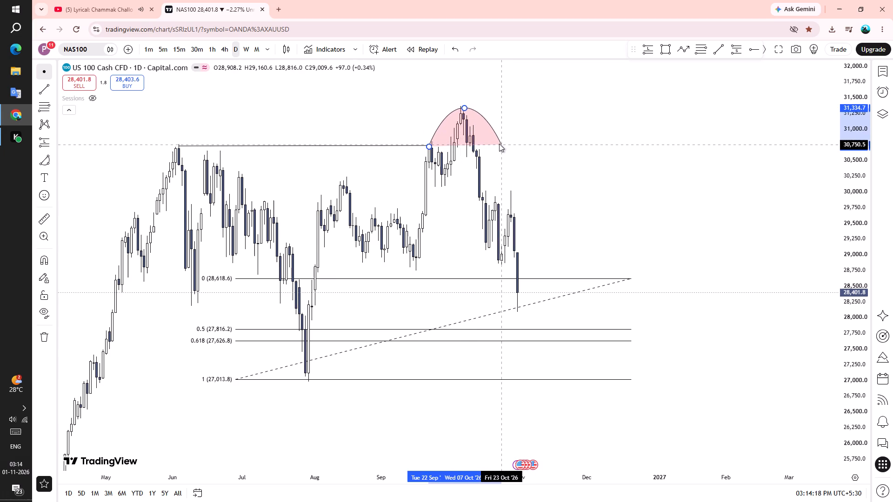
click(526, 156)
Examine the daily chart around the arc, the June high line and the recent decline into the Fibonacci levels.
scroll(607, 191, down, 2)
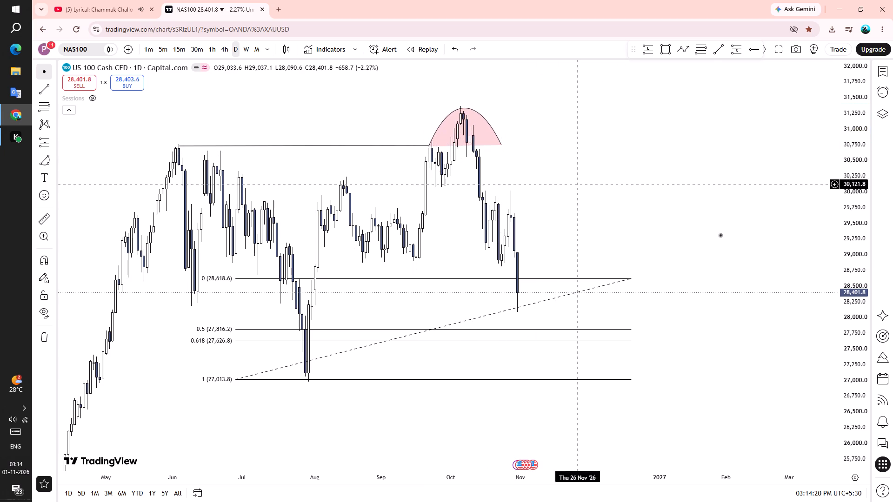
drag(744, 278, 722, 247)
scroll(592, 175, up, 1)
drag(607, 167, 620, 181)
scroll(620, 193, up, 1)
drag(615, 183, 639, 199)
drag(674, 219, 632, 218)
click(631, 218)
drag(633, 195, 653, 245)
click(653, 245)
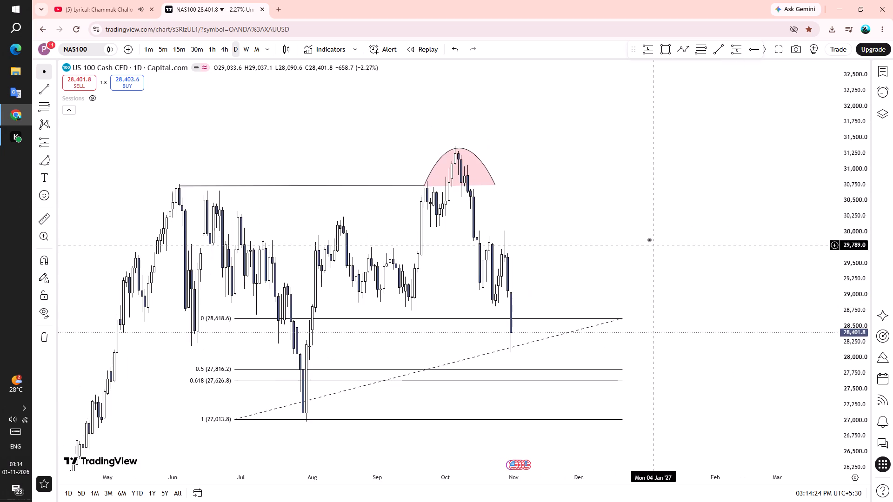
scroll(671, 212, down, 2)
drag(682, 245, 661, 224)
scroll(588, 203, up, 1)
drag(539, 195, 521, 189)
click(520, 189)
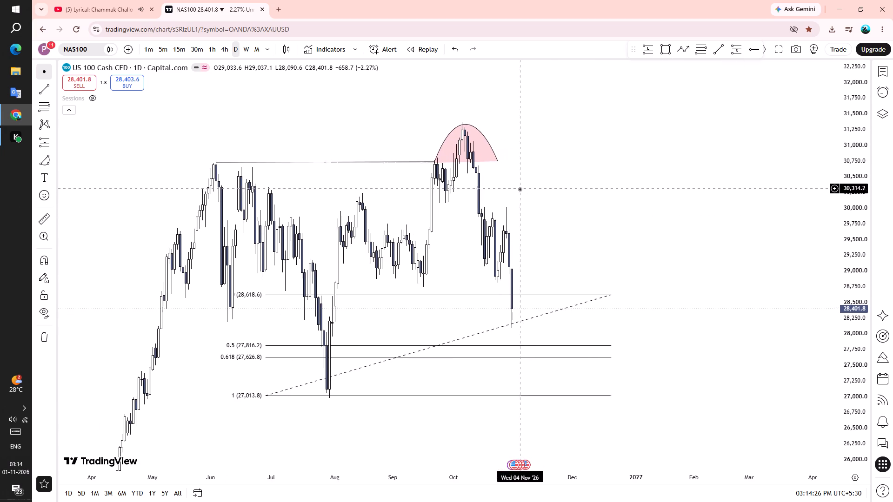
drag(556, 198, 560, 206)
drag(573, 201, 552, 205)
click(552, 205)
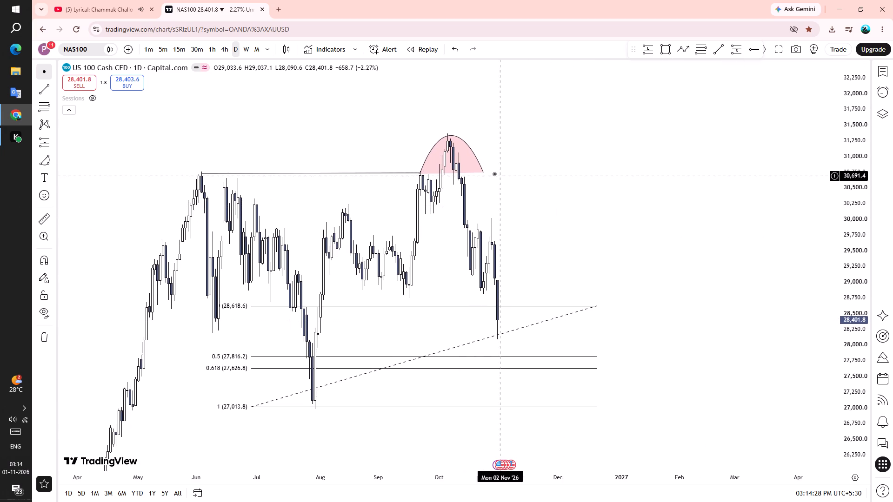
Narrow the arc by moving its far end back to shortly after 19 October at about 30,736.
drag(484, 173, 482, 171)
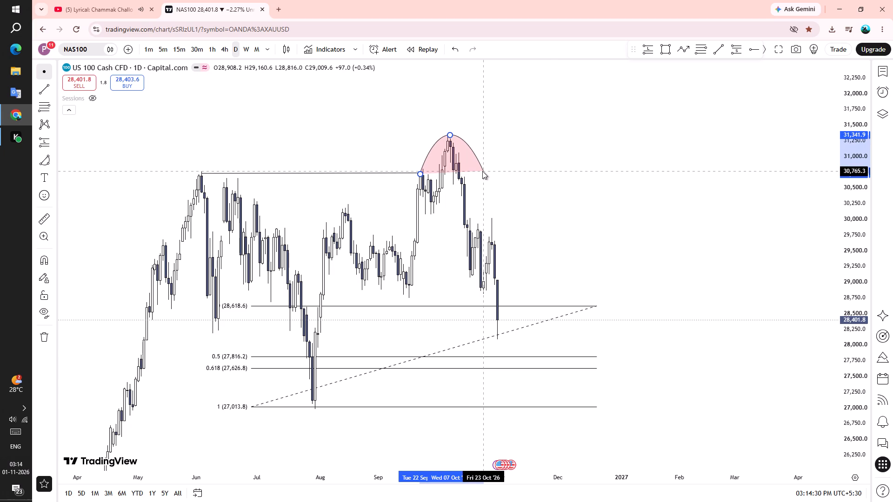
drag(482, 171, 473, 173)
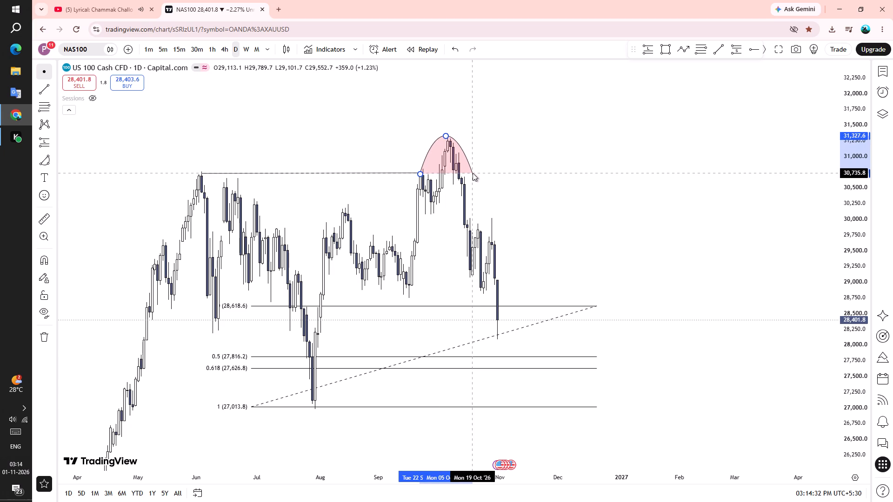
drag(473, 173, 477, 172)
click(536, 184)
drag(628, 277, 628, 259)
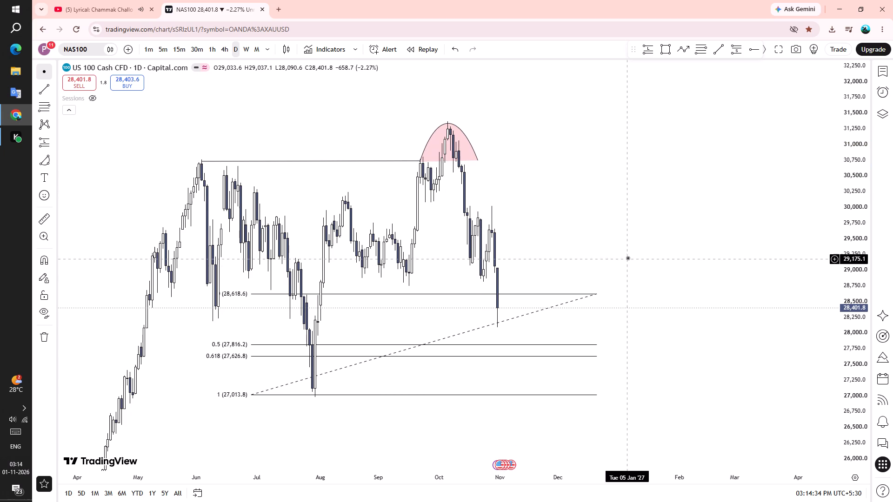
Switch to the YouTube tab and browse the Chammak Challo comments and recommended videos, dismissing the Discord notification.
click(113, 0)
scroll(277, 256, up, 7)
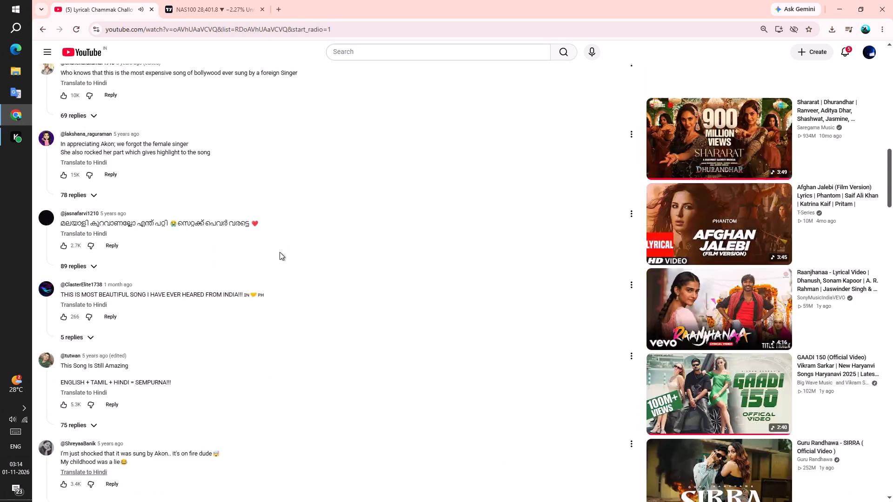
scroll(284, 248, up, 3)
scroll(300, 244, down, 4)
scroll(347, 264, down, 2)
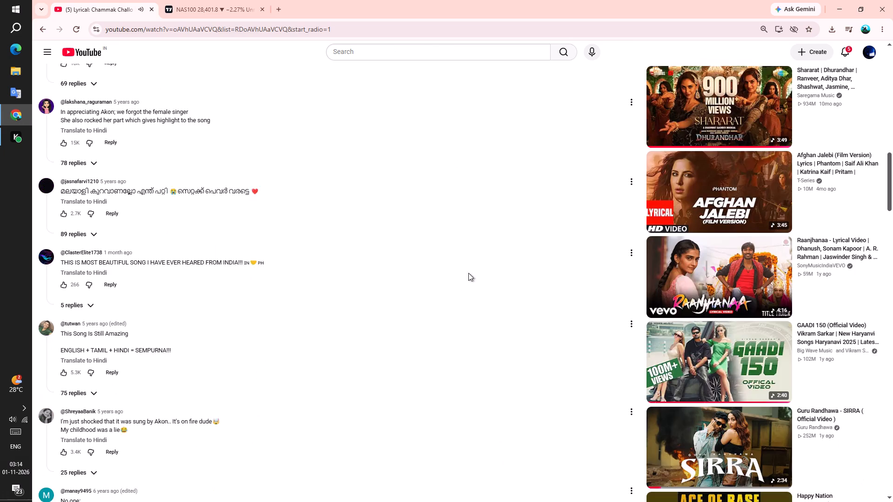
scroll(315, 265, down, 2)
scroll(407, 250, down, 3)
scroll(693, 379, down, 1)
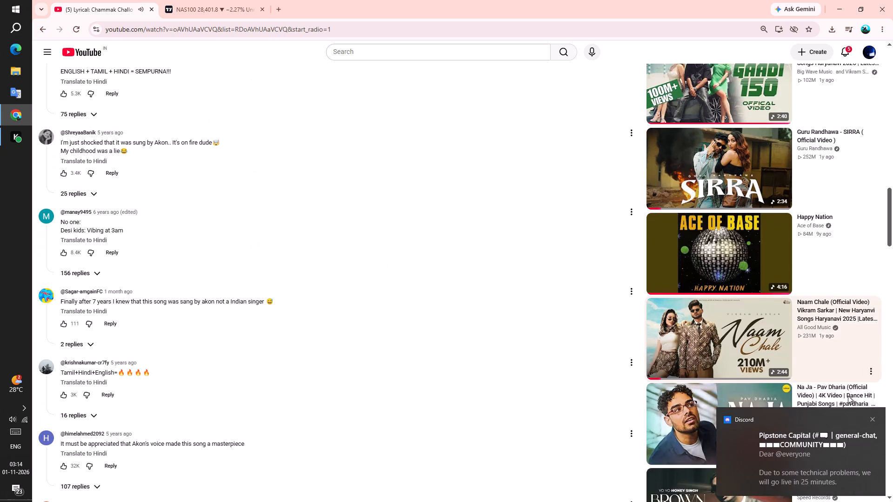
click(872, 418)
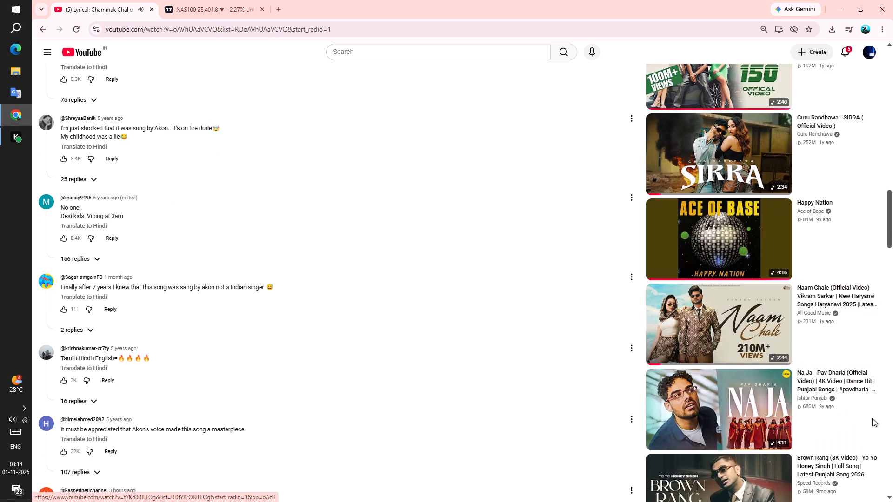
scroll(557, 362, down, 3)
scroll(550, 318, down, 1)
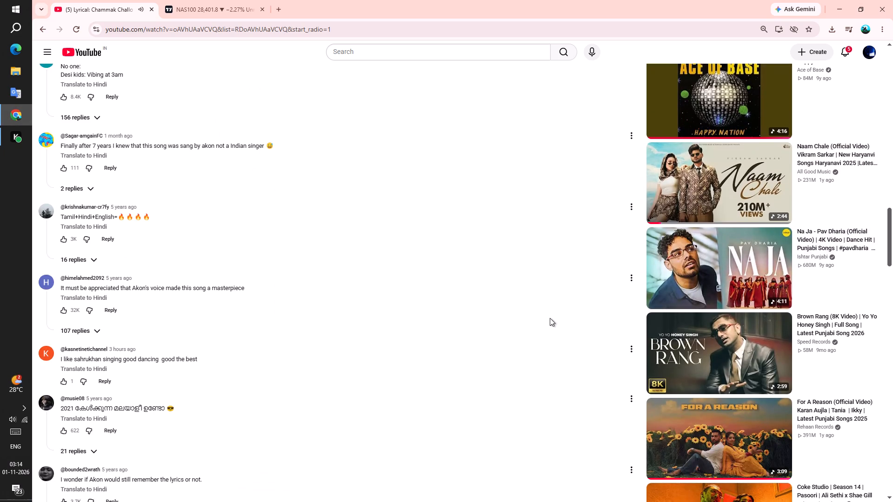
scroll(515, 349, down, 2)
scroll(551, 324, down, 2)
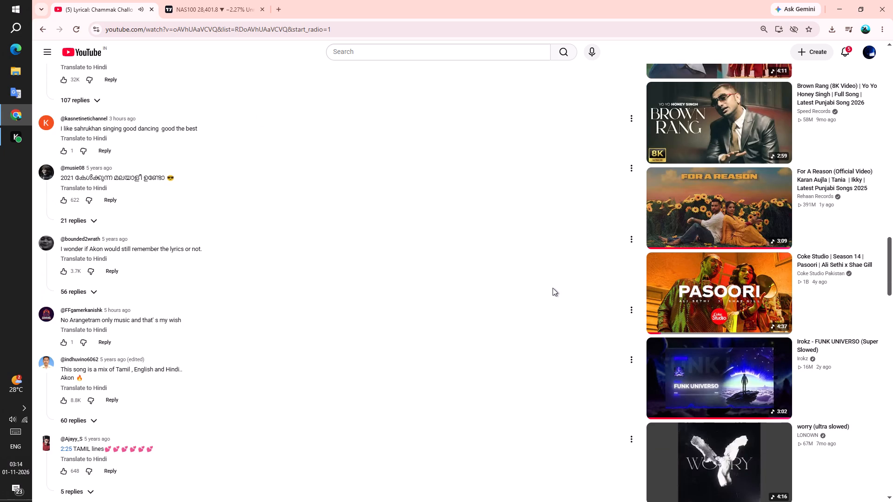
scroll(553, 287, down, 5)
scroll(487, 276, down, 2)
scroll(519, 302, down, 2)
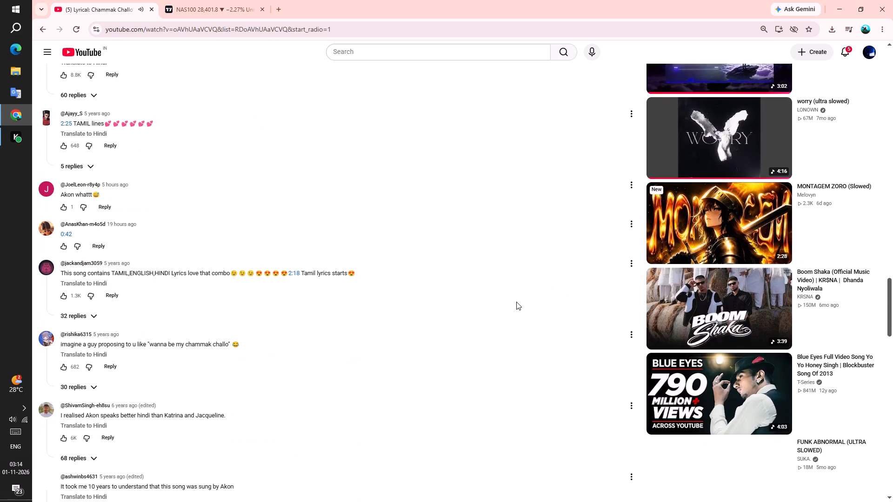
scroll(504, 302, down, 9)
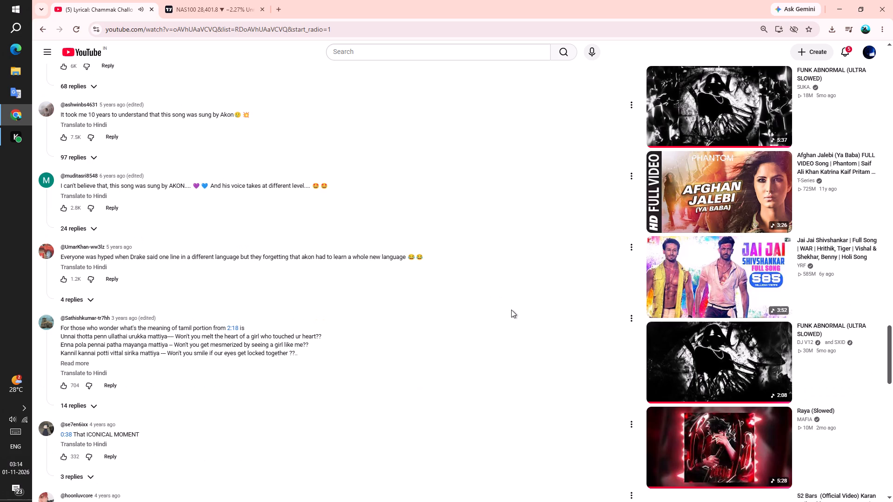
Return to the NAS100 chart and draw a trend line from the arc at about 31,143 to 6 January 2027 at about 31,697.
click(200, 0)
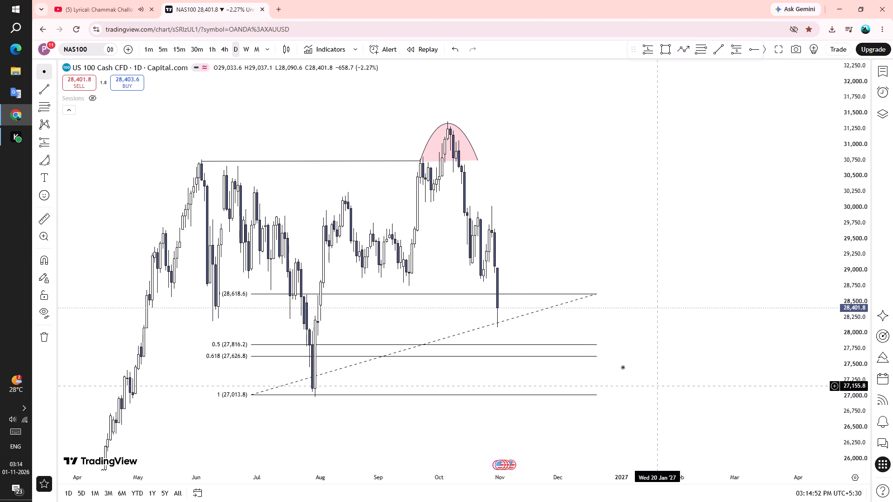
scroll(567, 250, up, 2)
drag(541, 231, 684, 218)
scroll(685, 217, down, 3)
drag(726, 236, 681, 235)
drag(673, 193, 667, 247)
click(717, 53)
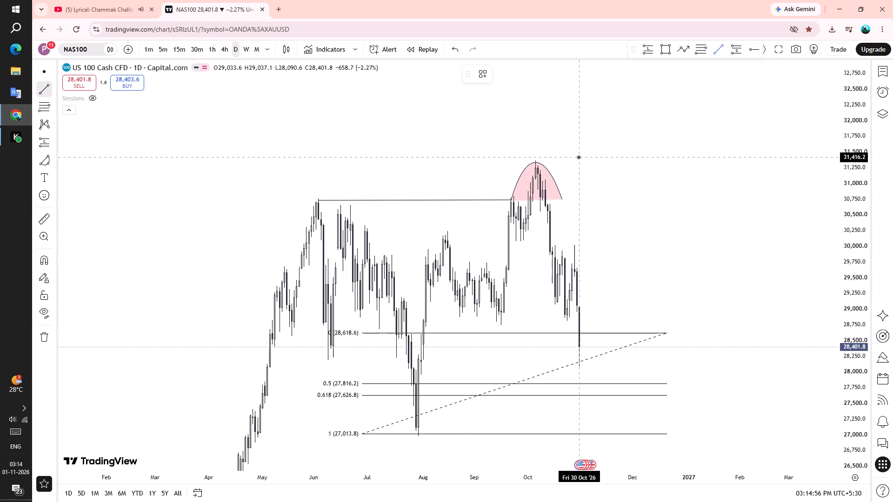
click(552, 174)
click(697, 139)
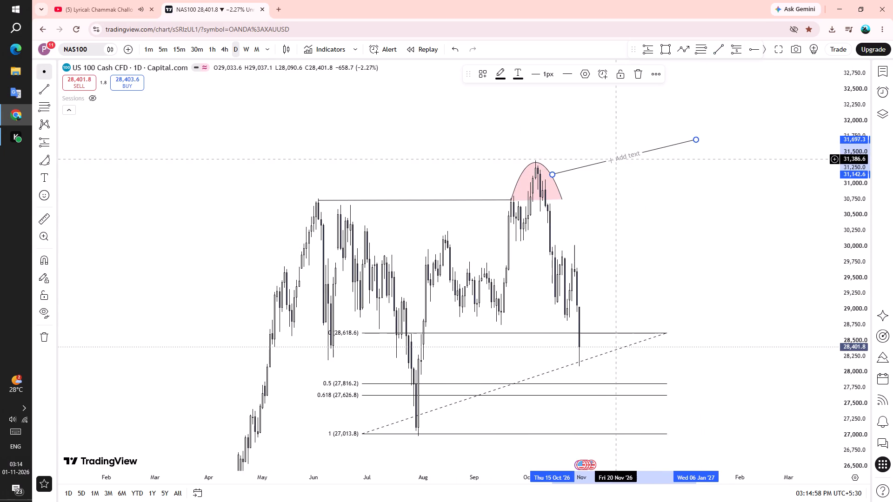
Label the new trend line beside the arc "Fake Breakout".
click(615, 159)
click(620, 159)
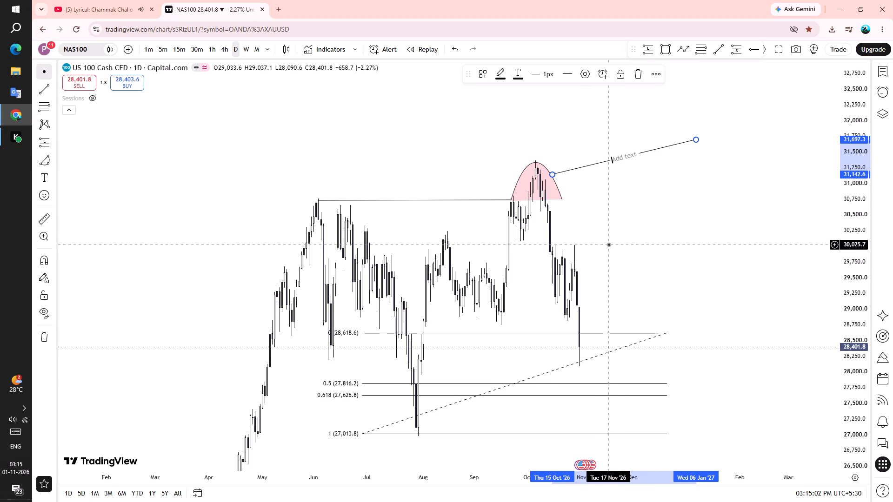
text(Fal)
key(BackSpace)
key(k)
text(e)
key(space)
text(Breakout)
key(space)
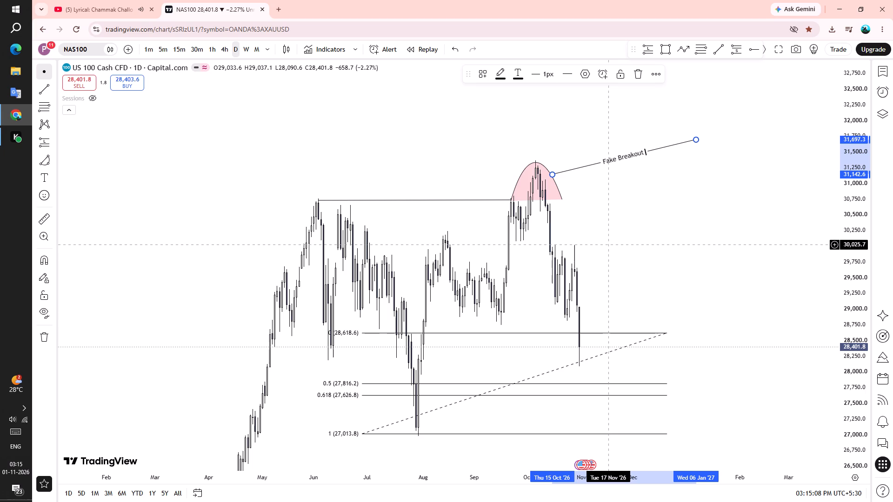
click(727, 174)
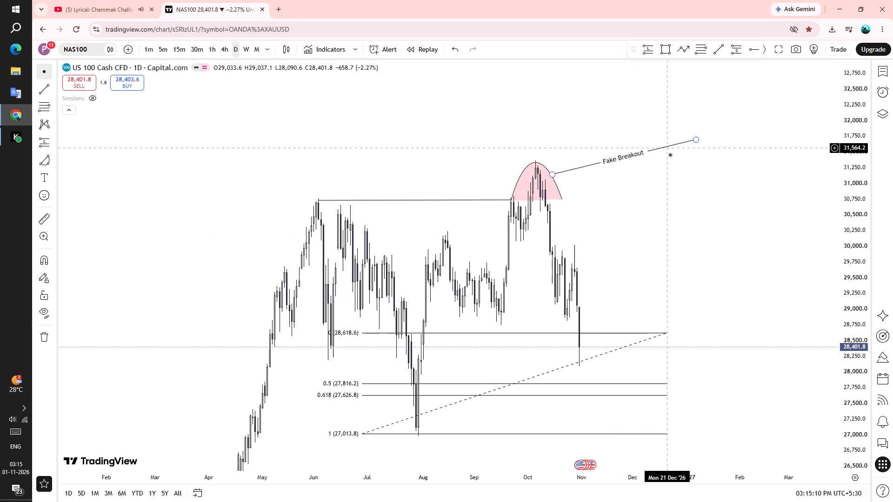
Shorten the Fake Breakout line by pulling its far end back to early December at about 31,500.
drag(696, 140, 660, 147)
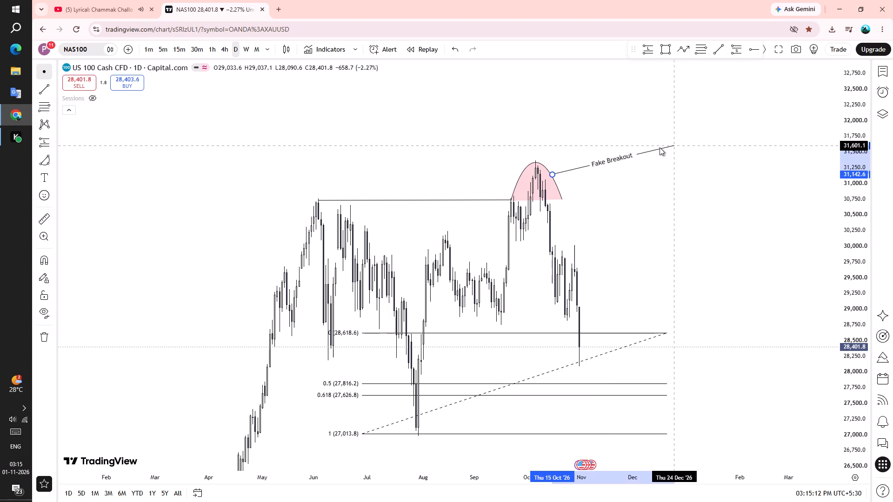
drag(660, 147, 641, 152)
click(720, 177)
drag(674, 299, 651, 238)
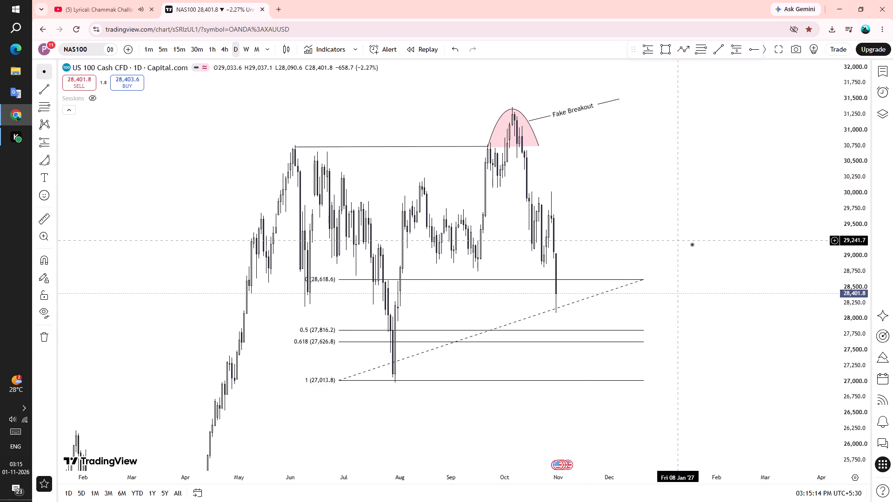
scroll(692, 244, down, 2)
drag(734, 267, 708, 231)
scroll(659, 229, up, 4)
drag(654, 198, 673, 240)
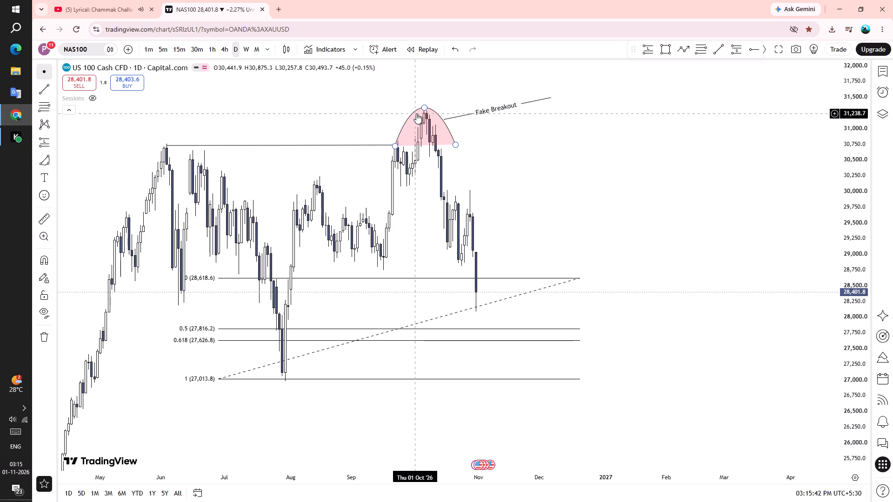
Switch to the YouTube tab and pause the Chammak Challo video.
click(100, 0)
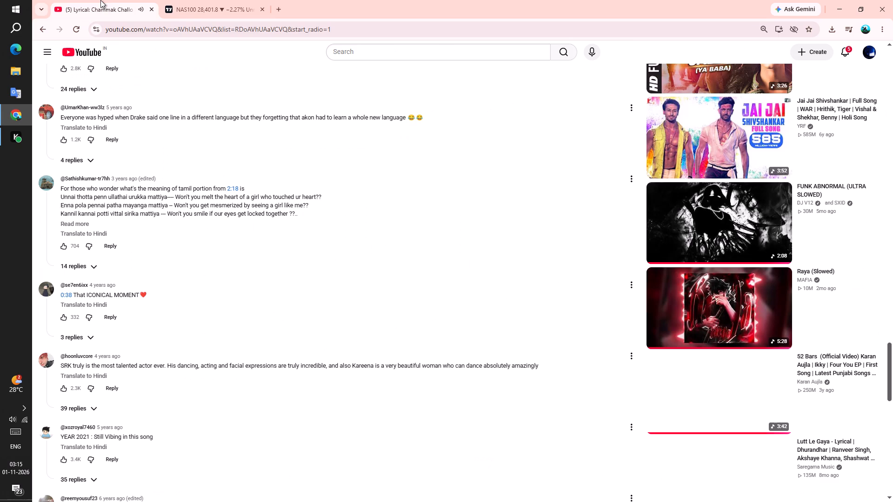
scroll(387, 305, up, 20)
scroll(387, 305, up, 10)
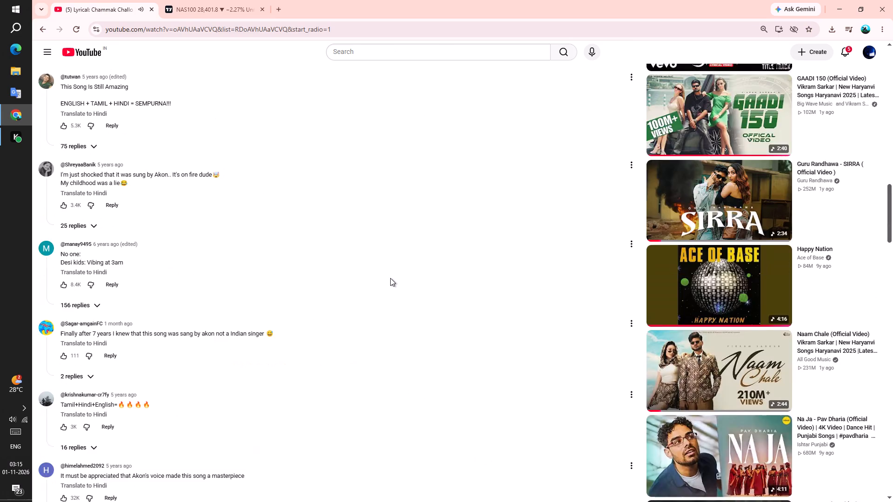
scroll(390, 278, up, 20)
scroll(390, 278, up, 3)
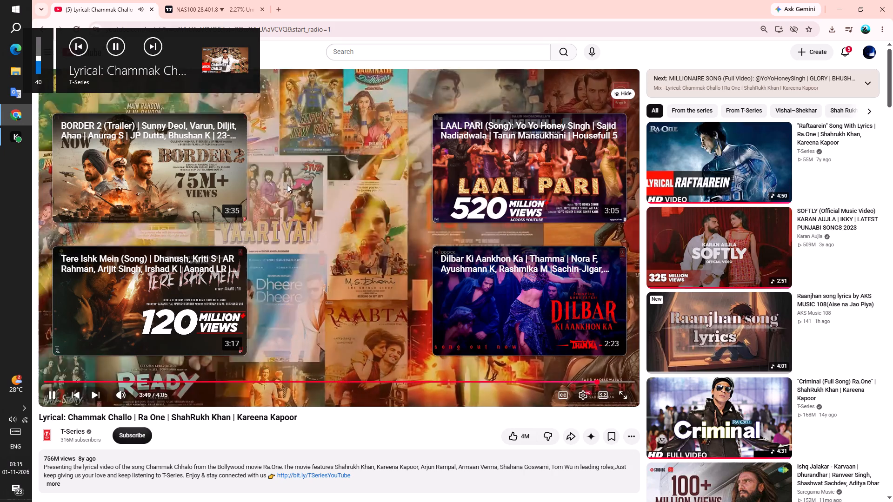
click(327, 232)
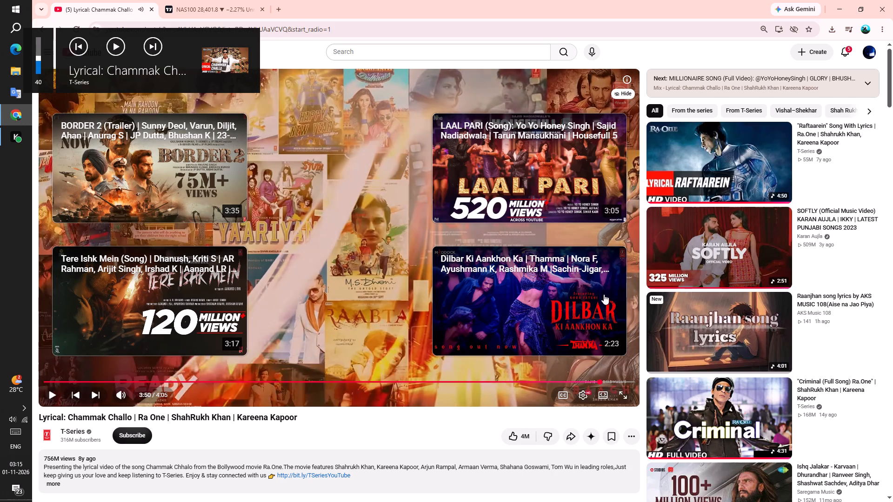
Browse the comments and recommended videos, play GAADI 150 (Official Video), and skip its advert.
scroll(605, 295, down, 2)
scroll(545, 318, up, 3)
scroll(683, 193, down, 1)
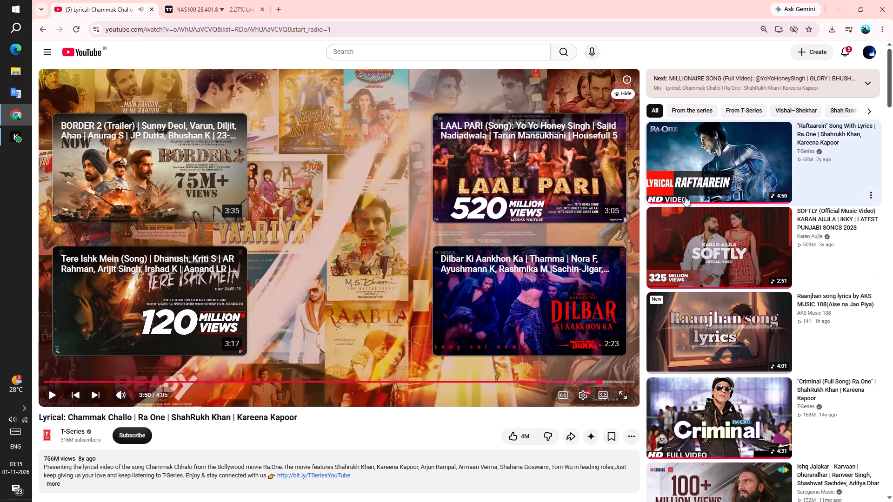
scroll(685, 196, down, 2)
scroll(626, 318, down, 2)
scroll(595, 295, down, 5)
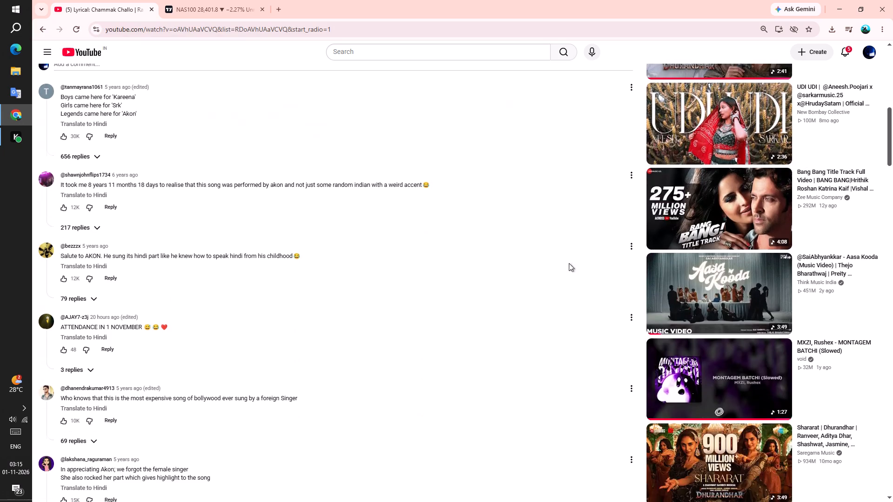
scroll(556, 276, up, 3)
scroll(552, 263, down, 5)
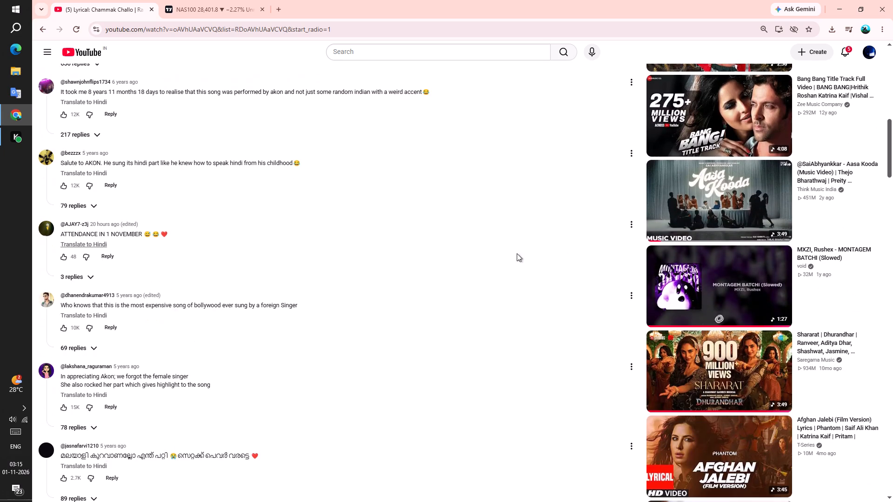
scroll(566, 259, down, 5)
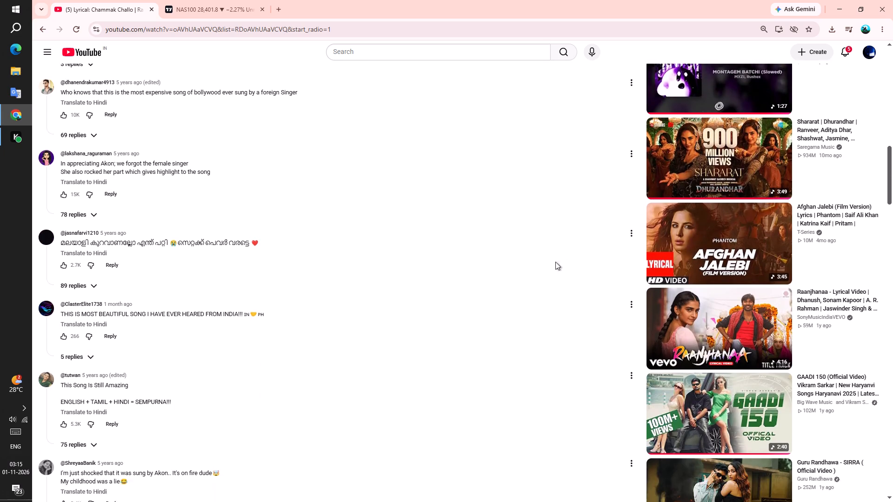
scroll(601, 251, down, 2)
scroll(512, 263, down, 4)
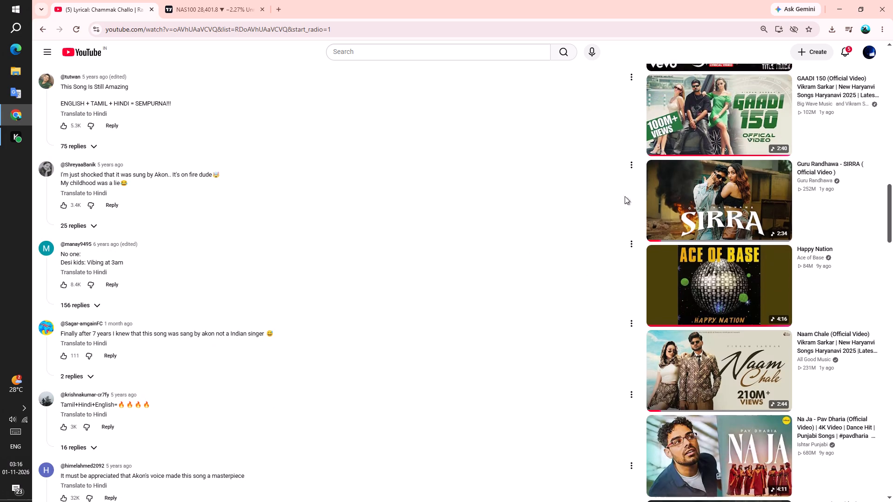
click(733, 121)
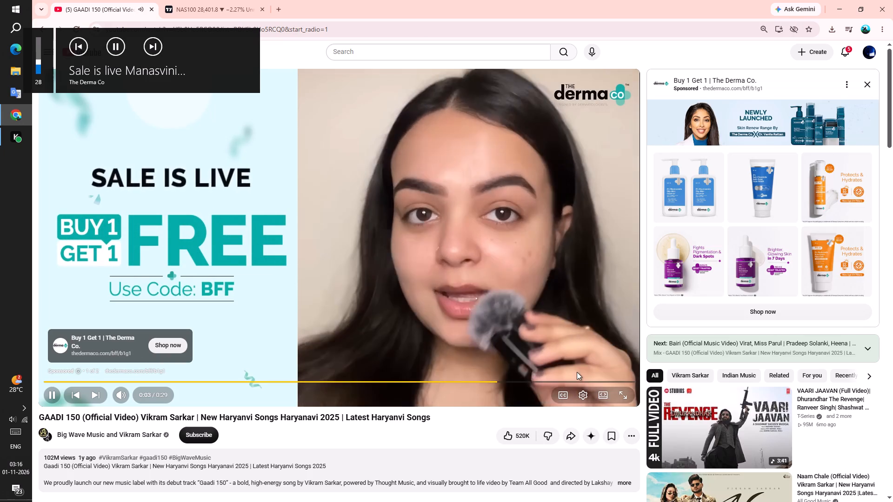
click(619, 373)
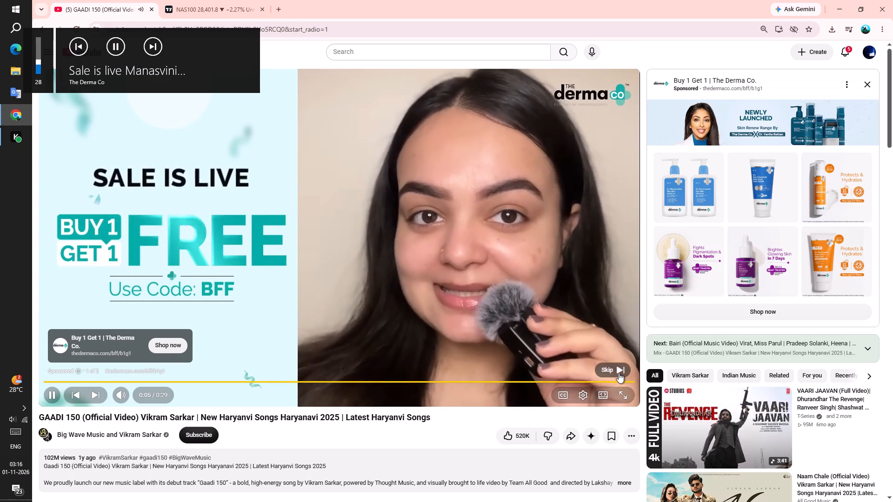
Return to the NAS100 chart and level the June high line at about 30,765, running from 28 May to 21 September.
click(211, 0)
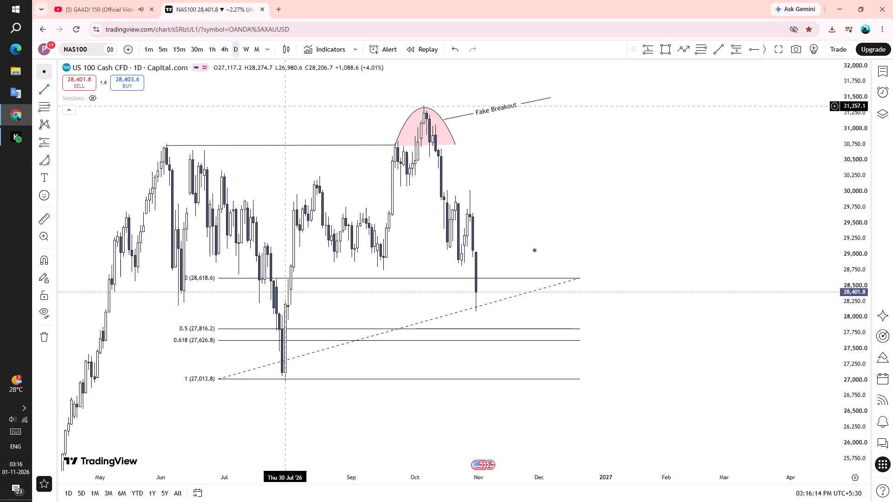
scroll(491, 190, up, 1)
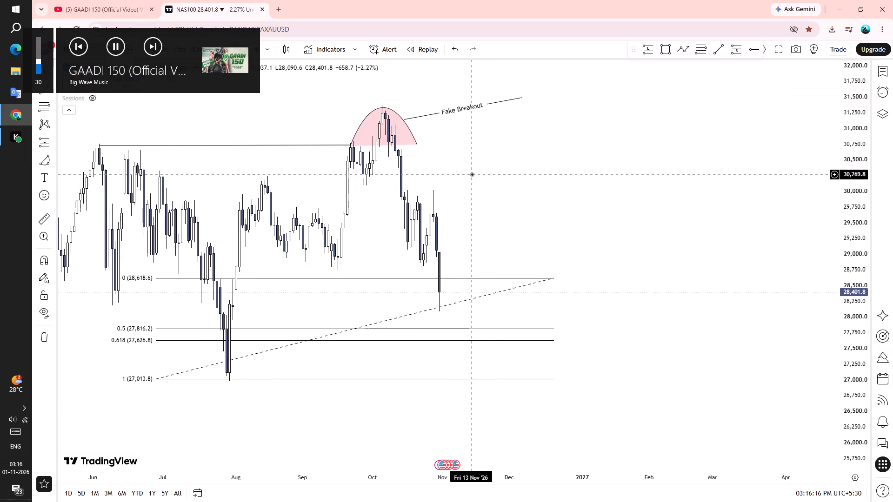
drag(512, 194, 525, 204)
drag(512, 214, 515, 212)
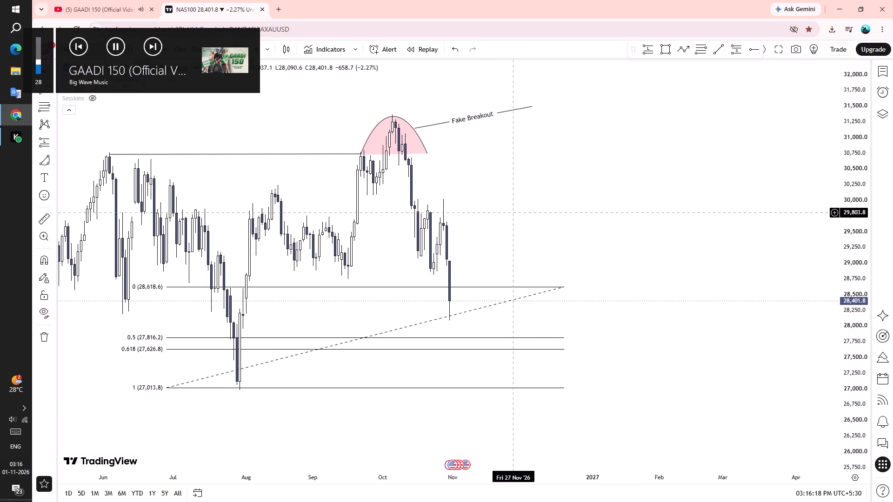
drag(515, 212, 538, 226)
scroll(513, 244, up, 1)
drag(525, 250, 586, 231)
scroll(621, 212, down, 2)
drag(647, 219, 643, 214)
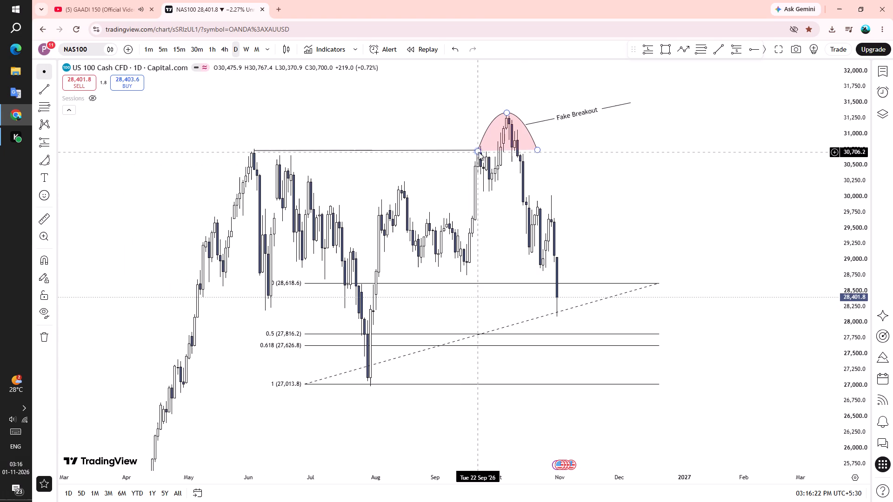
click(468, 152)
click(465, 152)
click(464, 151)
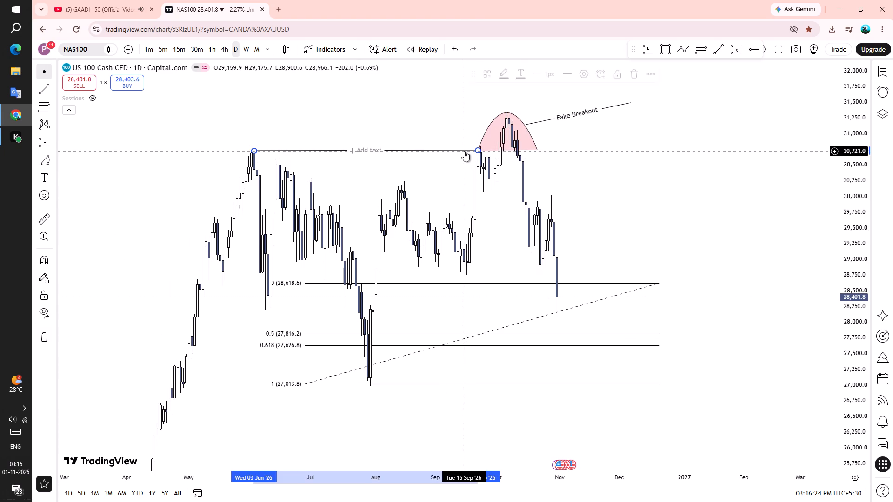
drag(464, 151, 453, 149)
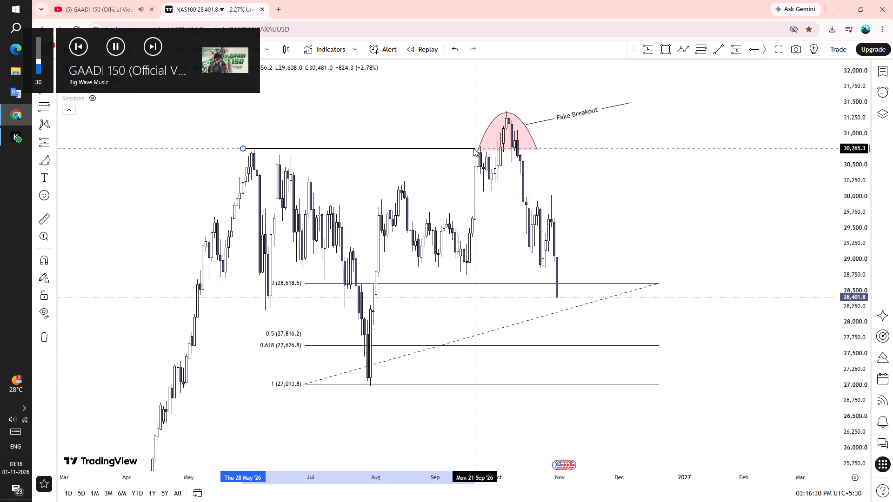
click(646, 175)
Move the arc's far end to 22 October at about 30,739.
drag(679, 237, 644, 218)
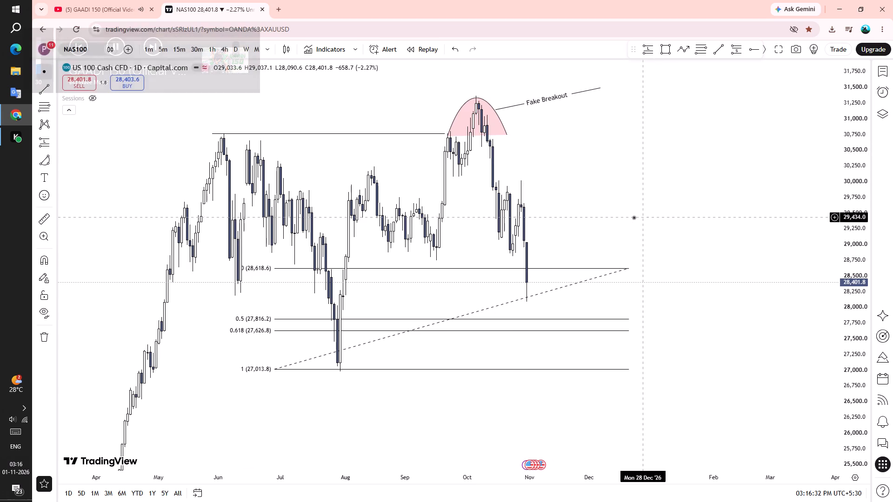
scroll(666, 221, up, 2)
drag(668, 222, 693, 206)
scroll(784, 258, down, 5)
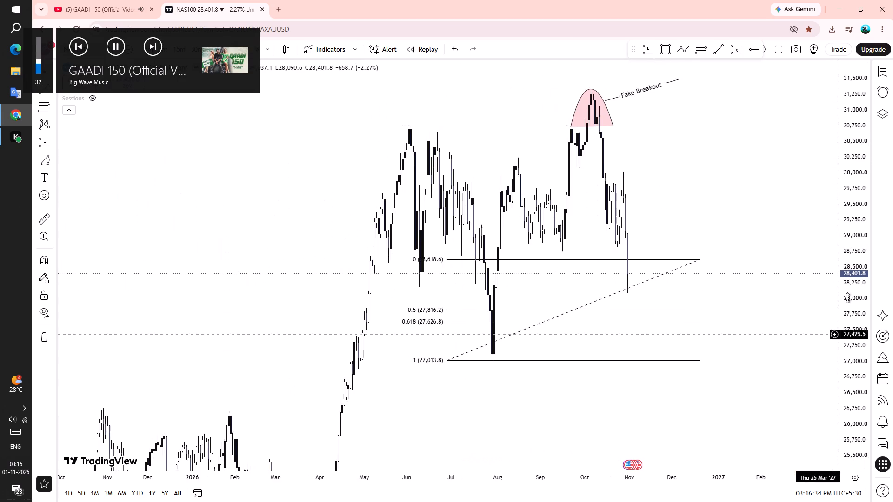
drag(847, 226, 863, 338)
scroll(733, 256, up, 3)
drag(734, 253, 646, 238)
click(489, 175)
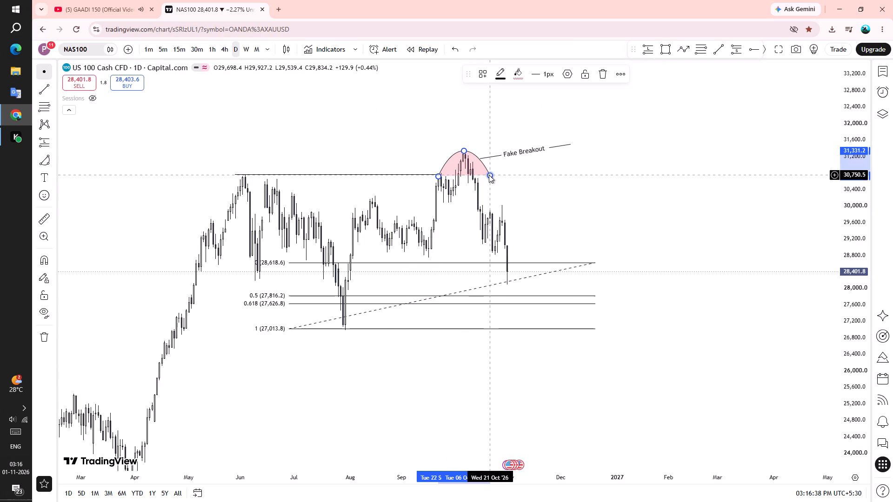
click(489, 175)
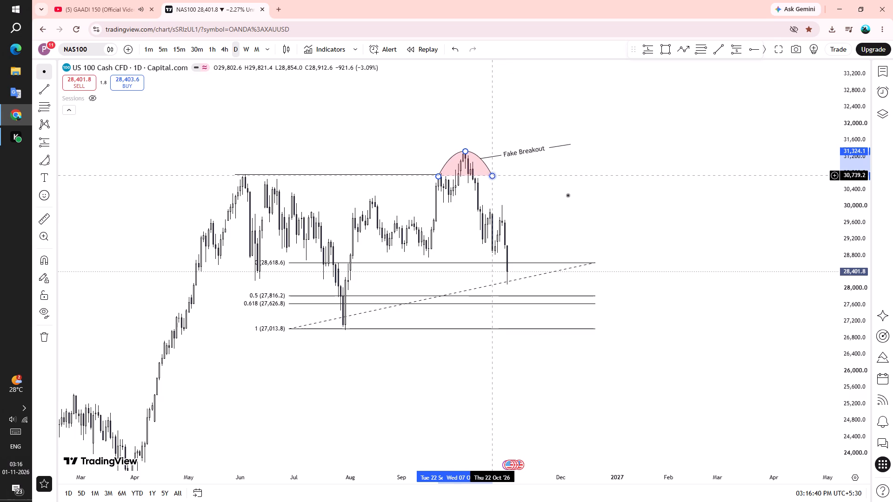
click(568, 195)
Examine the marked-up daily chart around the fake breakout, the recent decline, the Fibonacci levels and the earlier price history.
drag(764, 301, 629, 263)
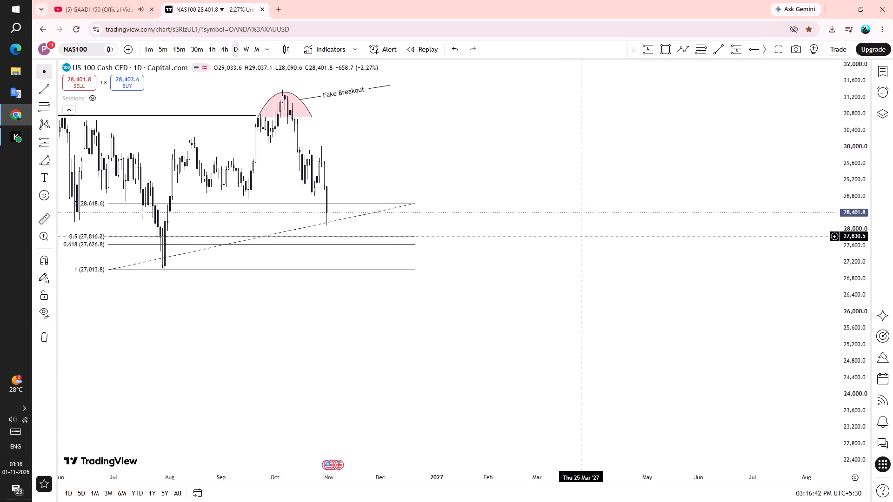
drag(629, 263, 717, 282)
scroll(739, 296, down, 3)
scroll(580, 331, up, 4)
drag(584, 358, 798, 359)
scroll(786, 313, down, 4)
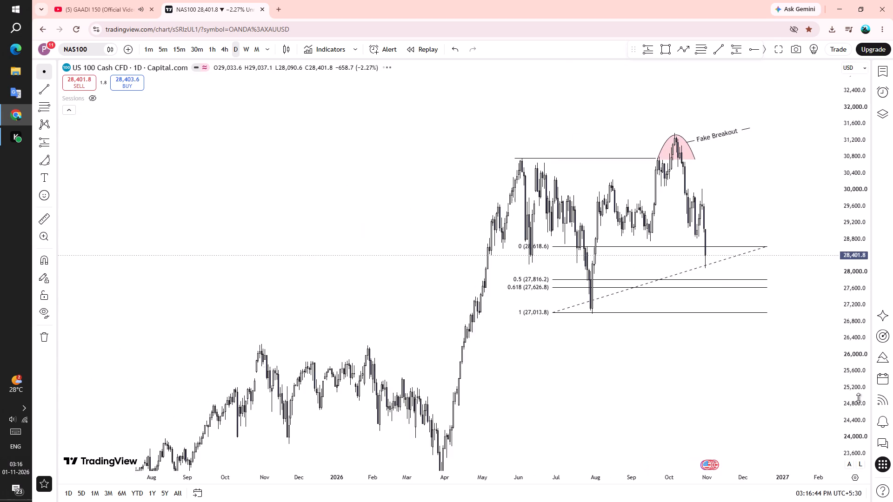
drag(857, 398, 853, 276)
scroll(728, 356, up, 5)
drag(865, 222, 842, 294)
scroll(655, 221, up, 2)
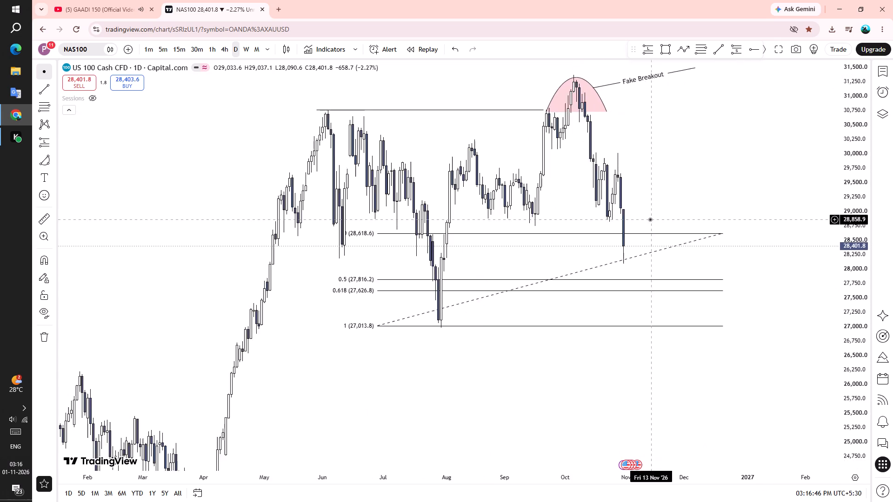
drag(751, 186, 656, 249)
drag(727, 307, 693, 275)
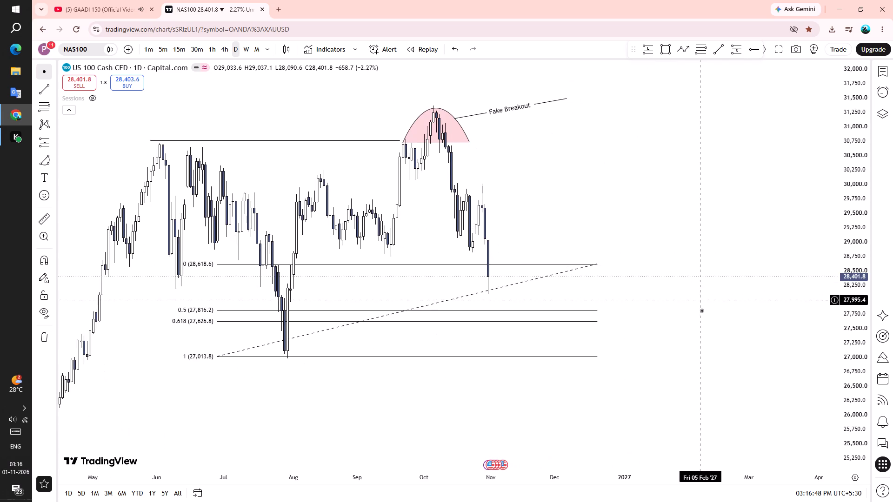
Examine the daily NAS100 chart at different scales, comparing the fake breakout and recent decline with the Fibonacci levels.
click(742, 324)
scroll(642, 330, up, 1)
drag(664, 336, 670, 316)
scroll(722, 273, down, 1)
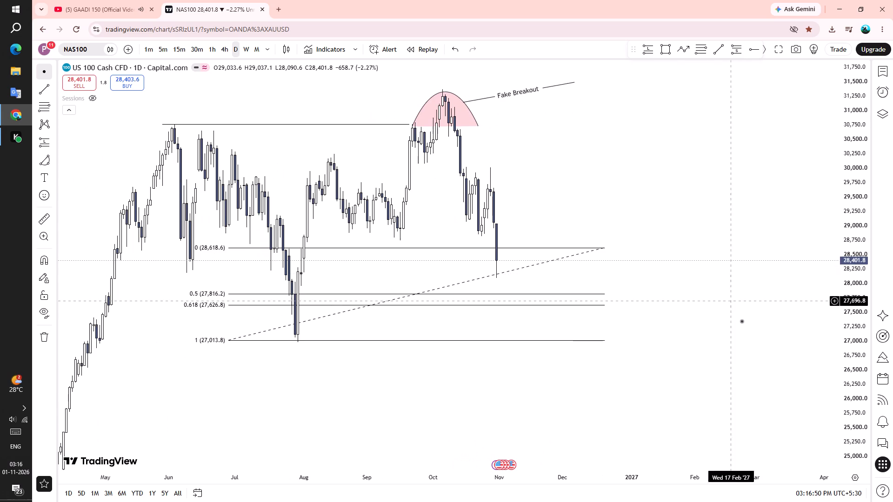
drag(854, 314, 855, 338)
scroll(705, 325, up, 1)
drag(634, 297, 670, 314)
scroll(734, 284, down, 1)
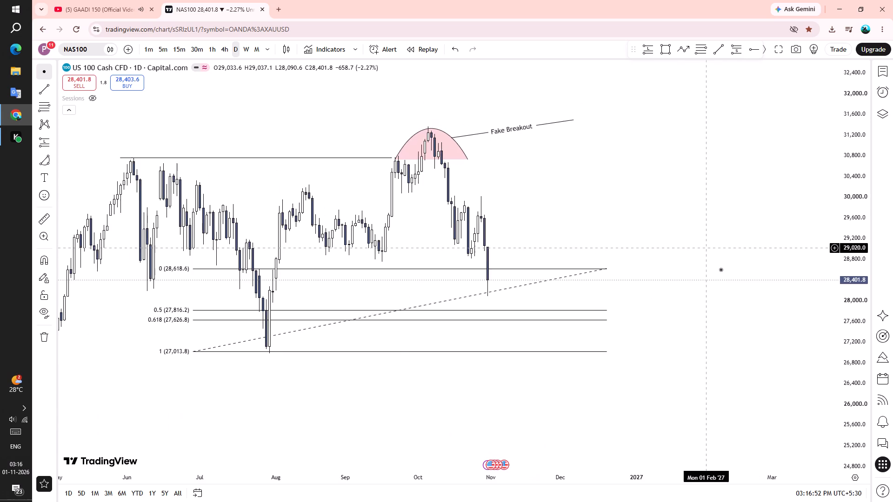
drag(861, 280, 851, 312)
scroll(679, 237, down, 1)
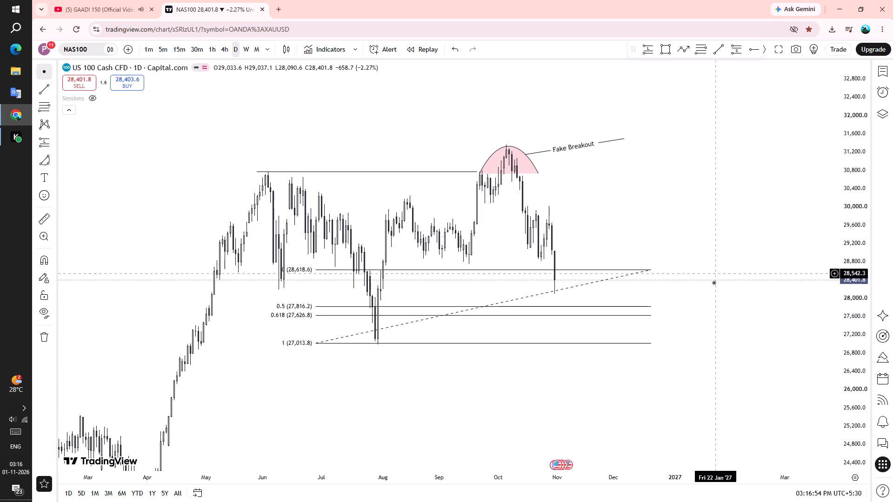
drag(714, 283, 716, 264)
scroll(608, 209, up, 1)
drag(666, 251, 666, 244)
drag(678, 249, 670, 232)
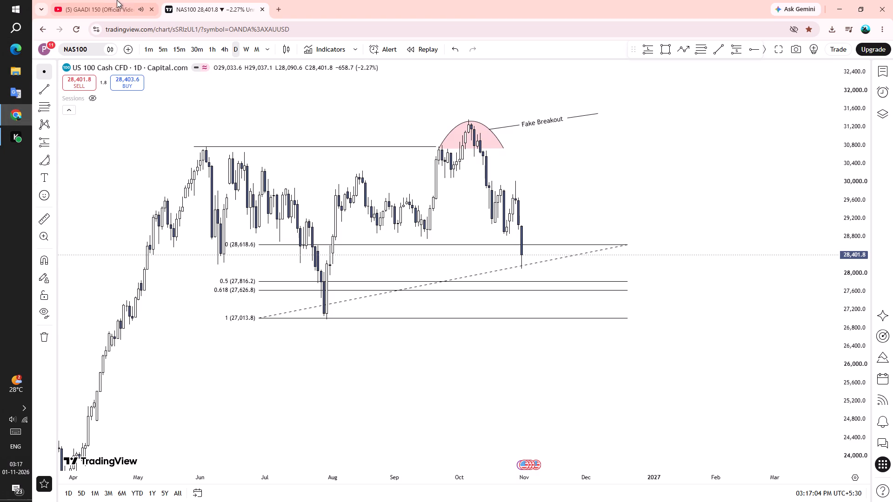
scroll(300, 218, down, 1)
scroll(445, 270, up, 2)
drag(641, 188, 660, 199)
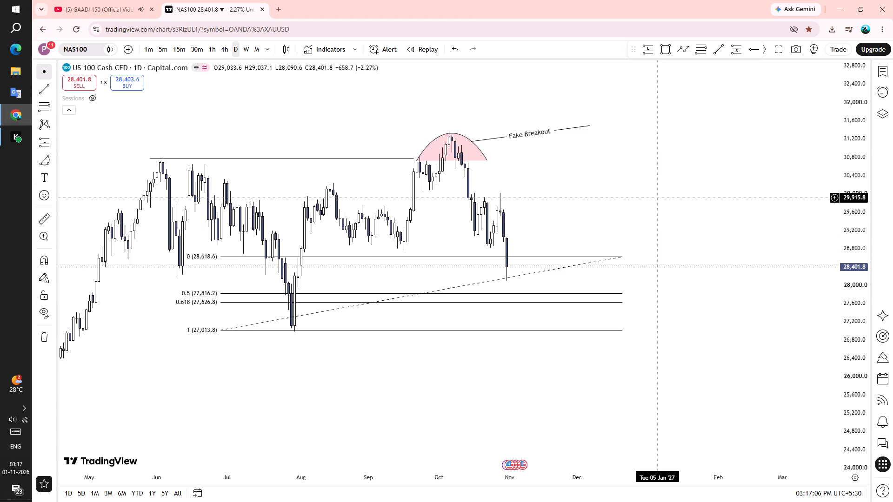
drag(660, 199, 620, 204)
drag(634, 221, 633, 205)
scroll(647, 195, down, 2)
drag(656, 202, 630, 197)
drag(630, 197, 625, 187)
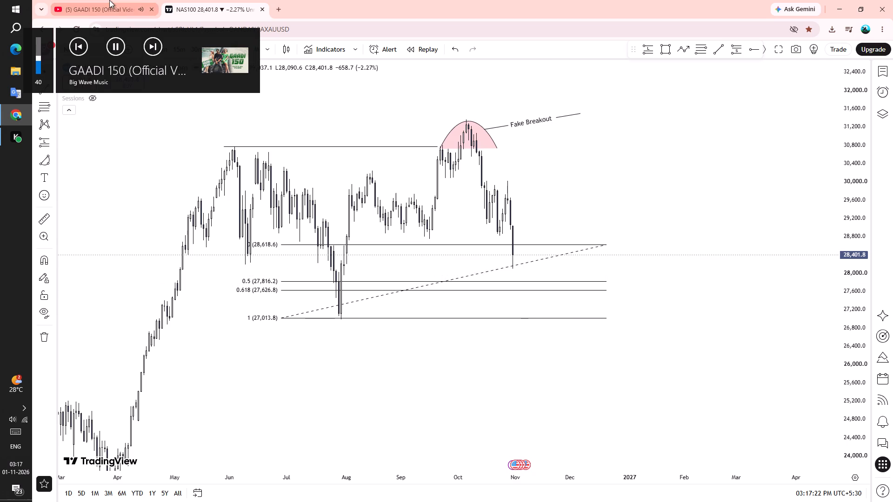
drag(439, 379, 386, 336)
drag(424, 353, 430, 366)
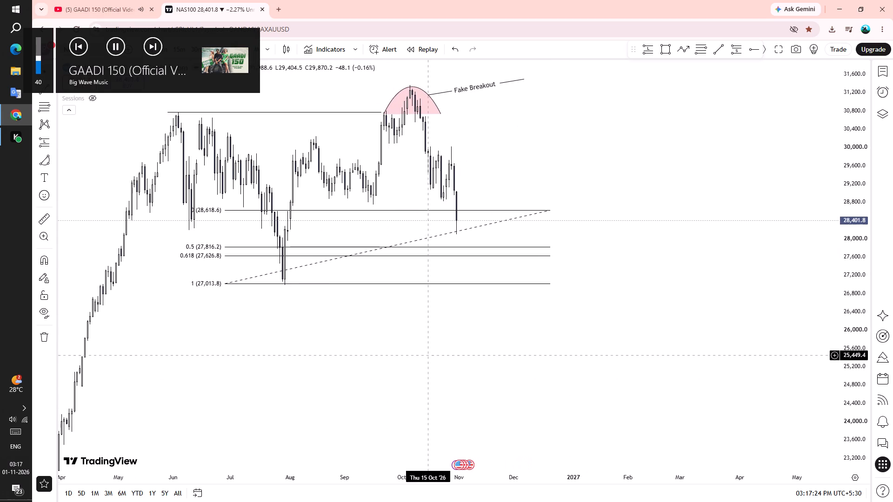
drag(430, 366, 430, 367)
Review the upcoming US economic events marked for 2 and 6 November on the chart, closing the advert that covers it.
click(472, 467)
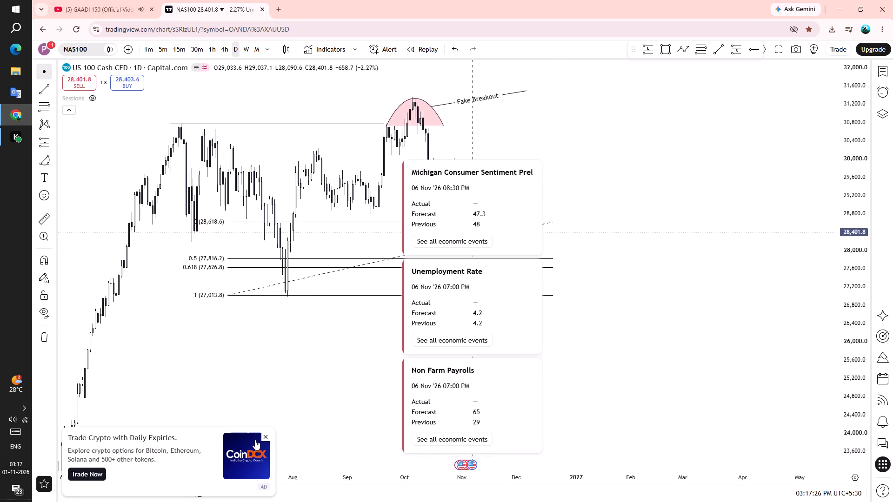
click(267, 437)
click(461, 466)
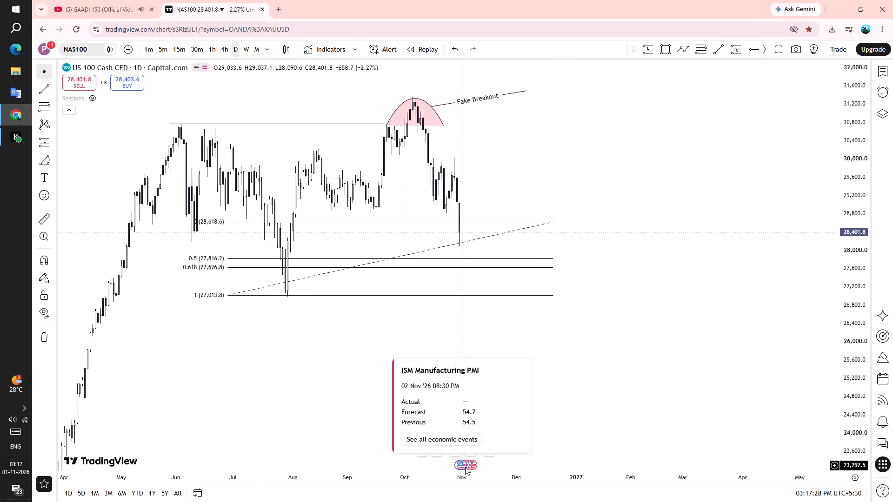
click(466, 466)
click(471, 465)
click(476, 465)
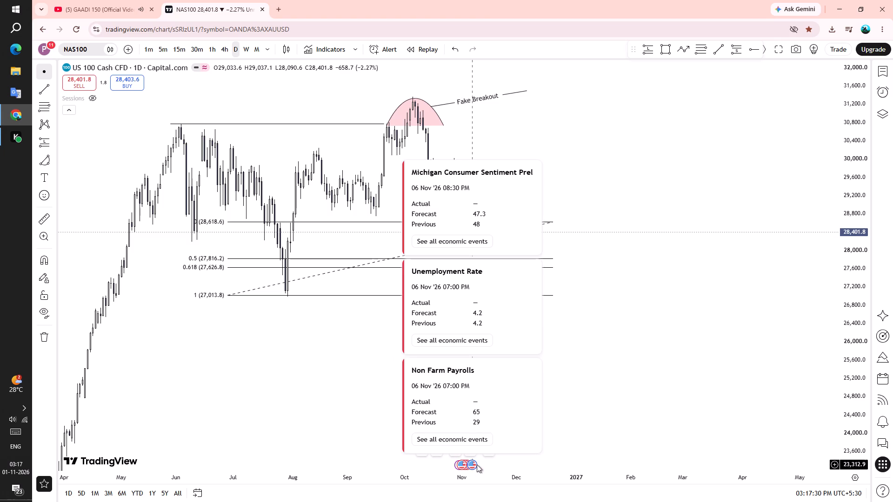
scroll(489, 286, down, 2)
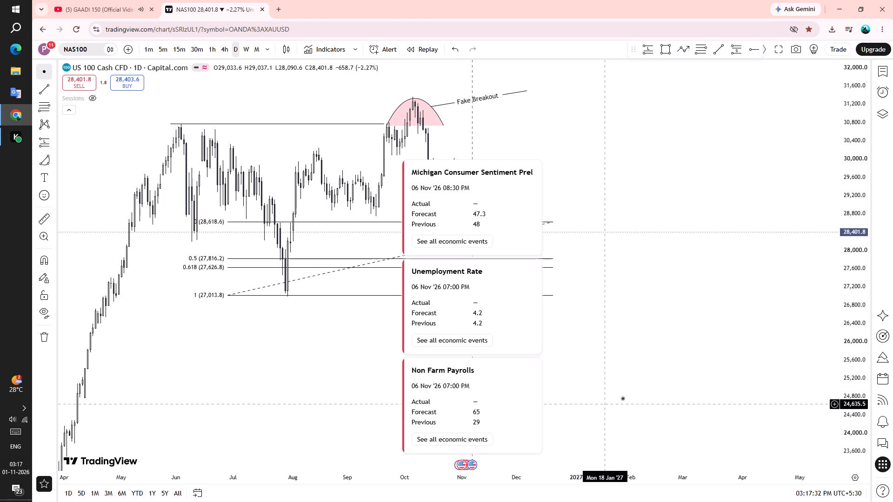
click(639, 389)
Measure the late-October rebound from about 28,919 up to about 29,366 on 28 October.
scroll(506, 345, up, 1)
drag(430, 346, 455, 376)
drag(453, 377, 446, 415)
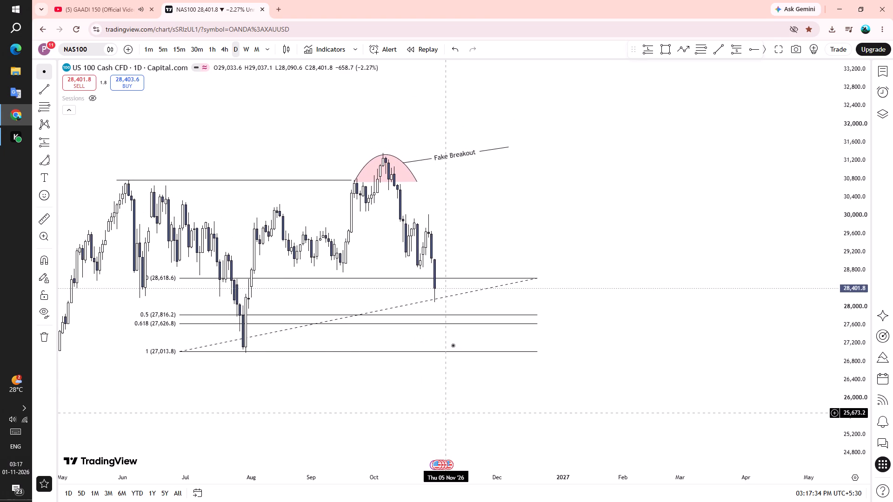
click(664, 355)
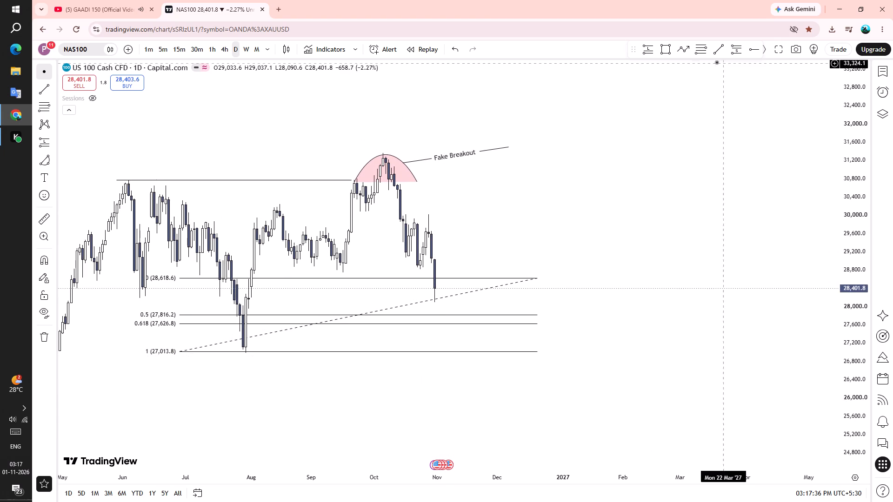
click(42, 220)
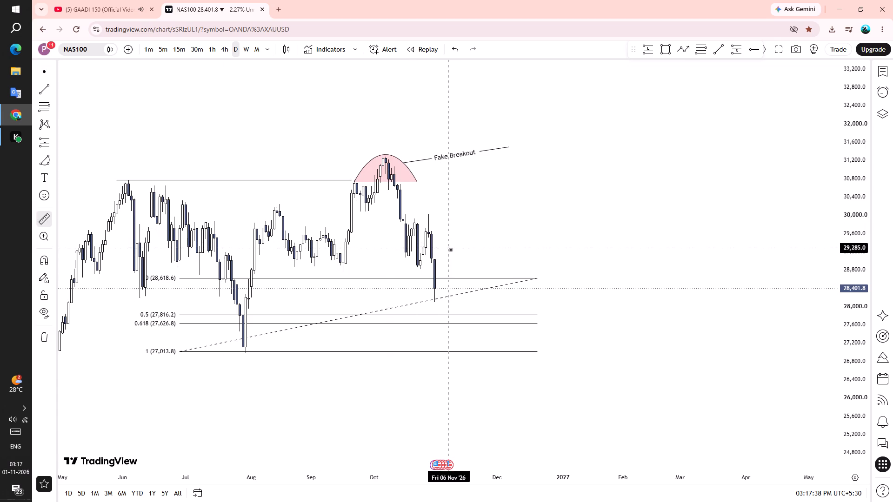
click(426, 264)
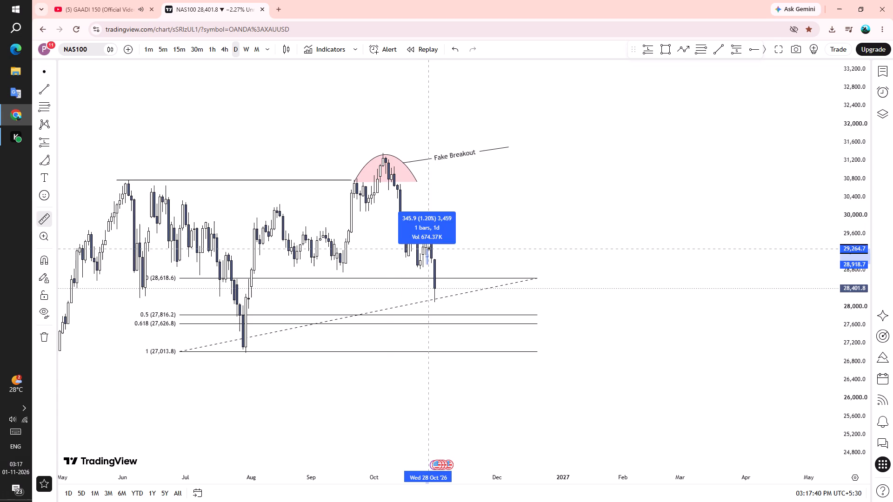
click(429, 244)
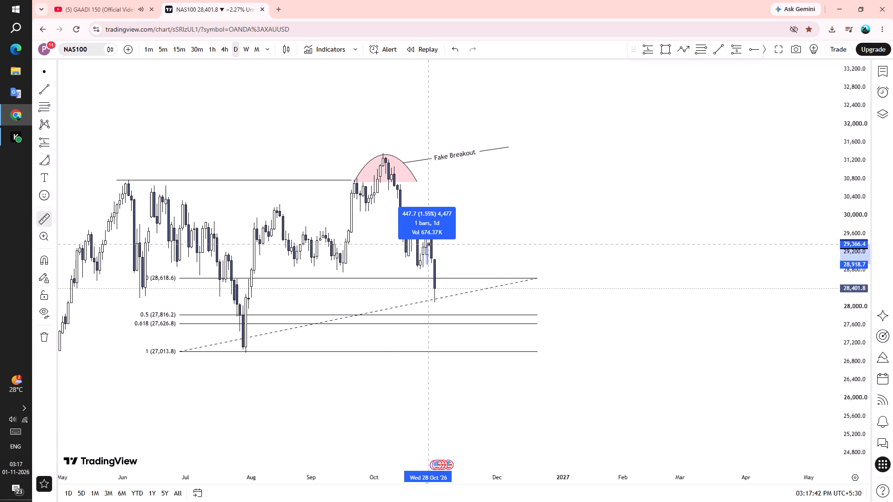
click(506, 243)
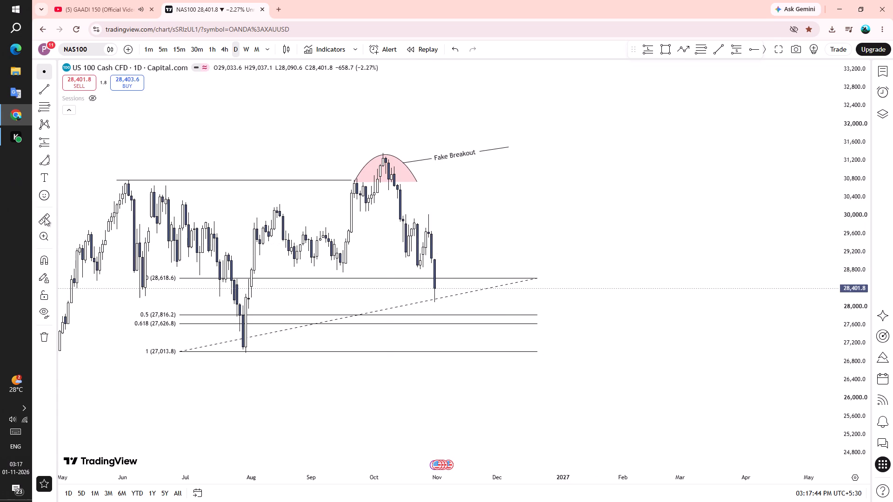
Measure the late-September rise upward from about 28,909, ending around 23 September.
click(45, 218)
click(351, 265)
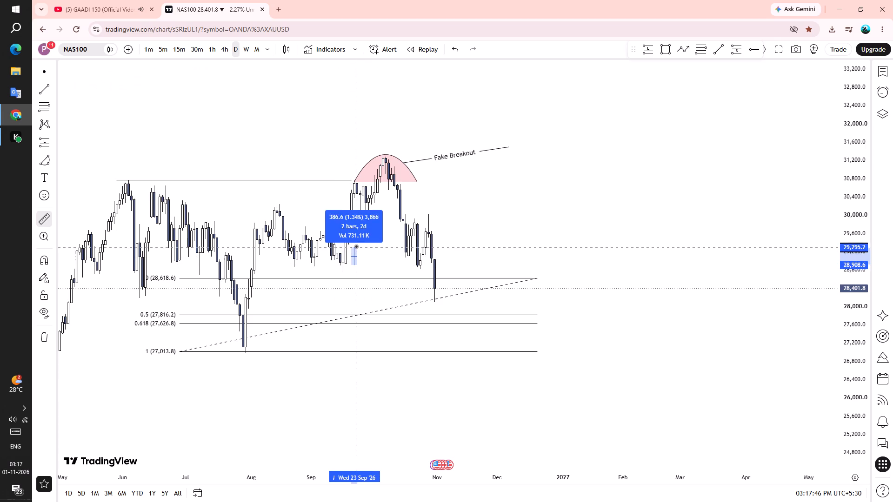
click(356, 242)
click(369, 243)
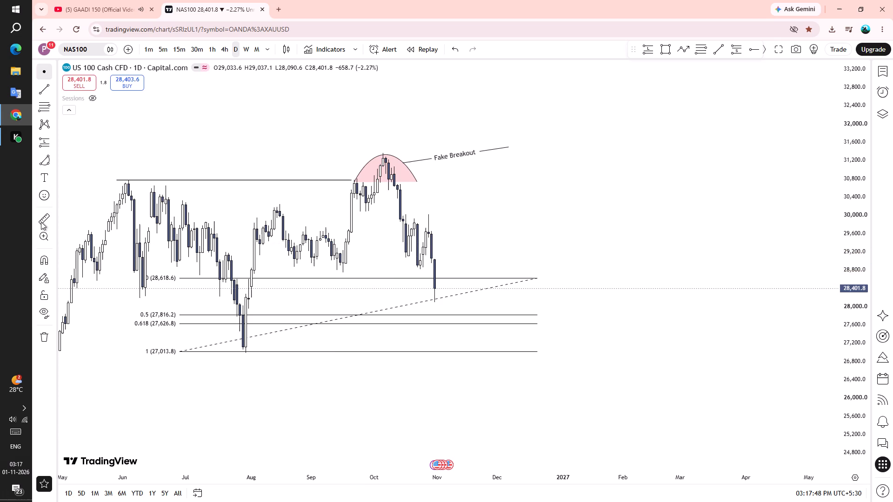
Measure the drop from about 28,339, just after the latest candle, down to the 0.5 Fibonacci level.
click(40, 222)
click(444, 291)
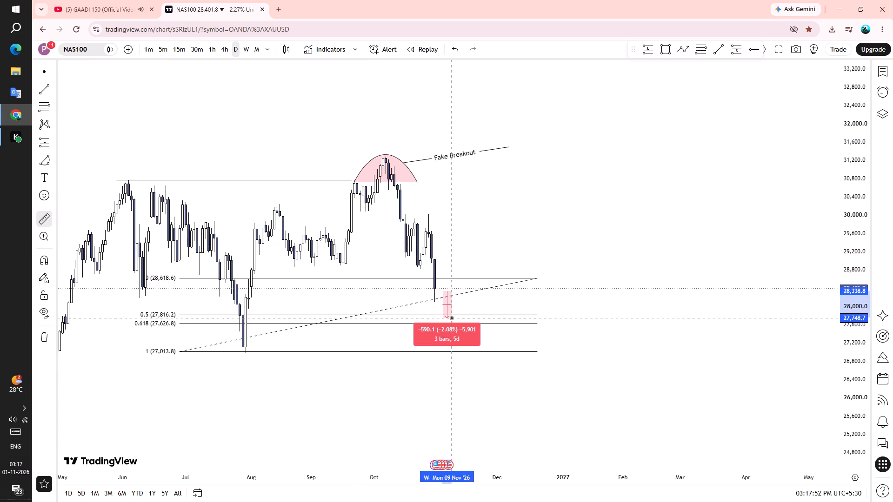
click(451, 315)
click(653, 318)
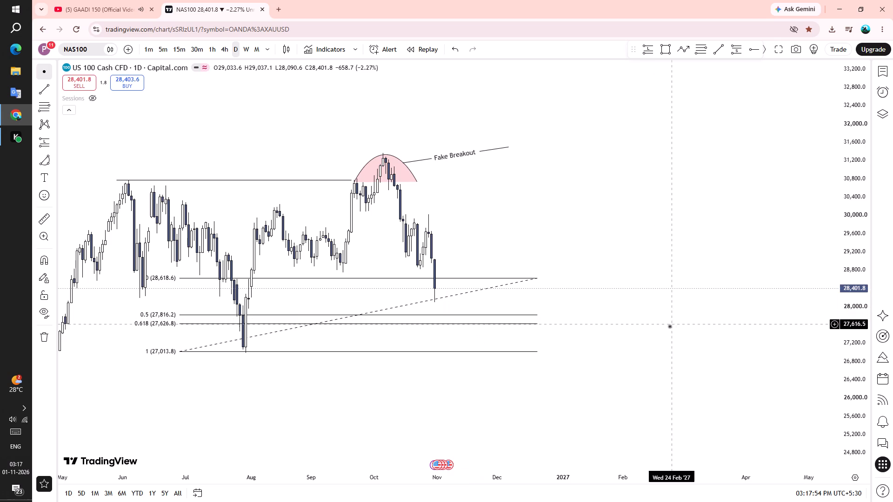
Examine the daily chart from the spring rally through the June high and fake breakout to the latest decline and Fibonacci levels.
drag(668, 359, 623, 337)
scroll(668, 310, down, 5)
scroll(664, 368, up, 2)
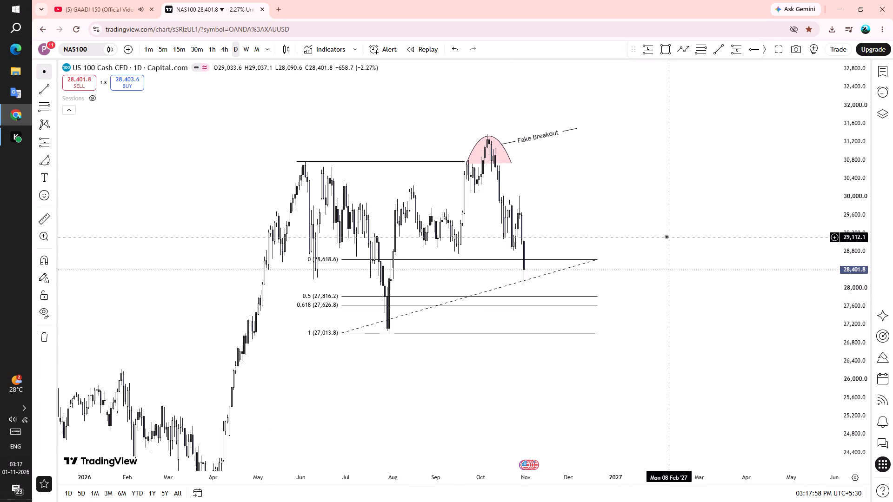
scroll(502, 286, down, 1)
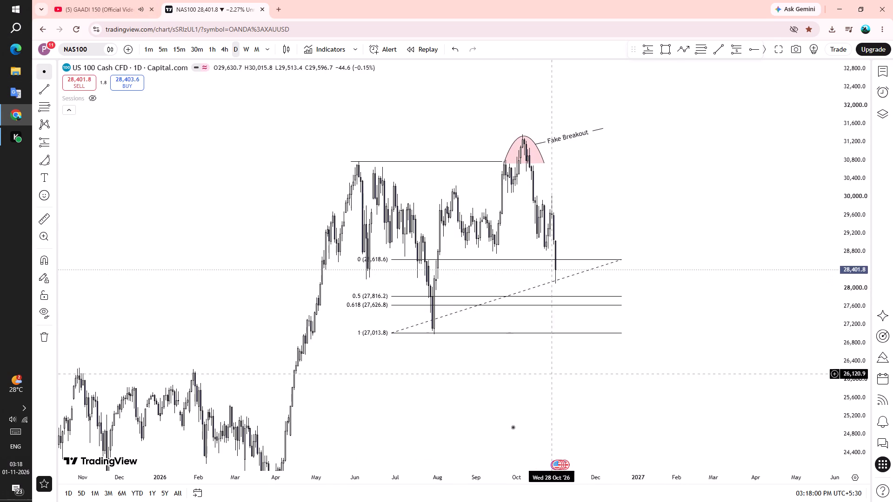
scroll(488, 432, up, 2)
drag(483, 411, 640, 367)
scroll(800, 397, up, 1)
drag(805, 302, 803, 327)
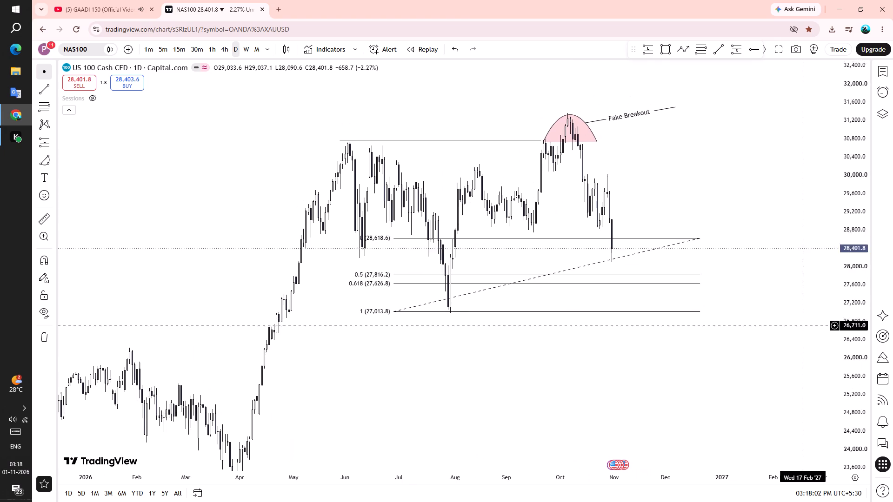
drag(803, 327, 757, 356)
scroll(816, 267, down, 1)
drag(867, 352, 848, 289)
scroll(687, 284, up, 1)
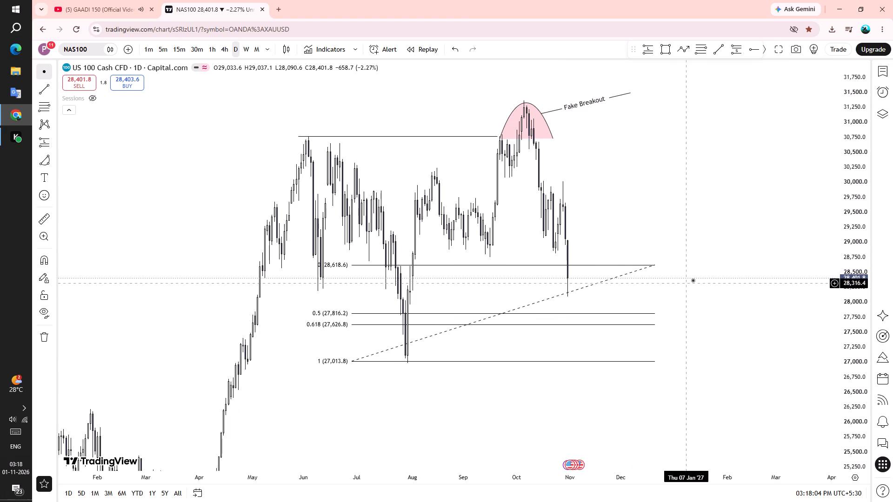
drag(720, 237, 742, 287)
scroll(621, 288, up, 1)
drag(695, 255, 648, 245)
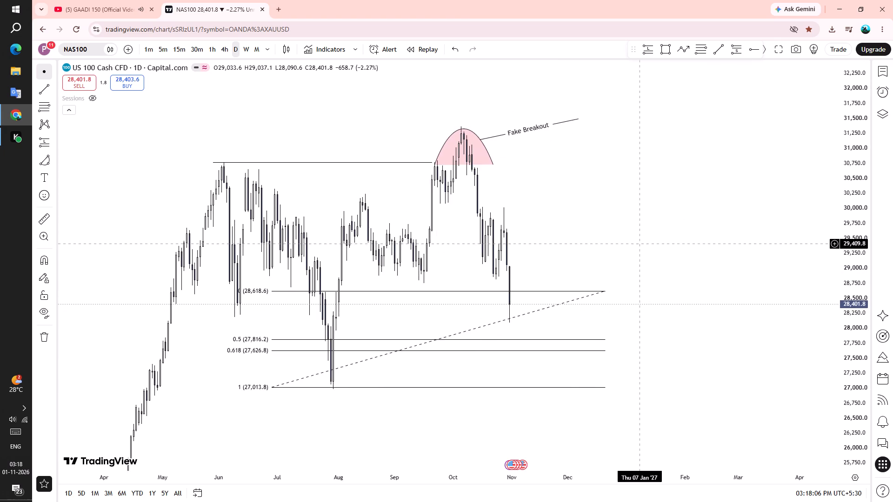
drag(648, 245, 700, 226)
scroll(703, 275, up, 1)
drag(746, 332, 730, 309)
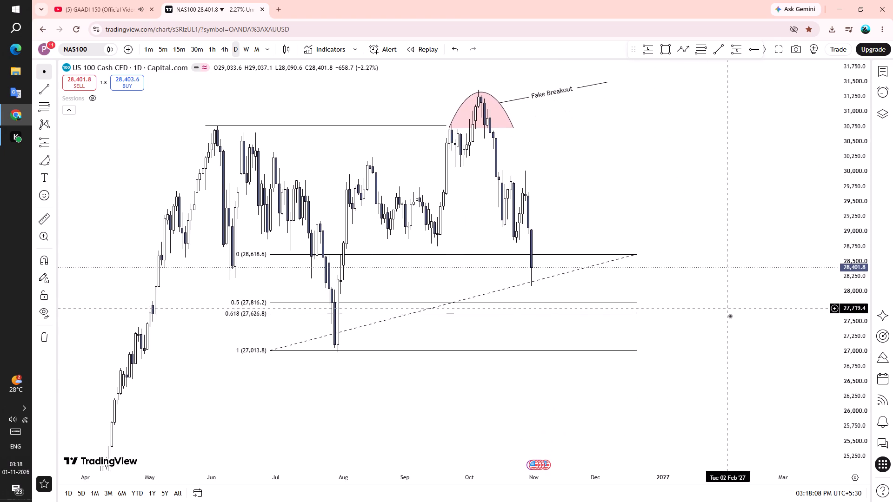
drag(745, 329, 740, 316)
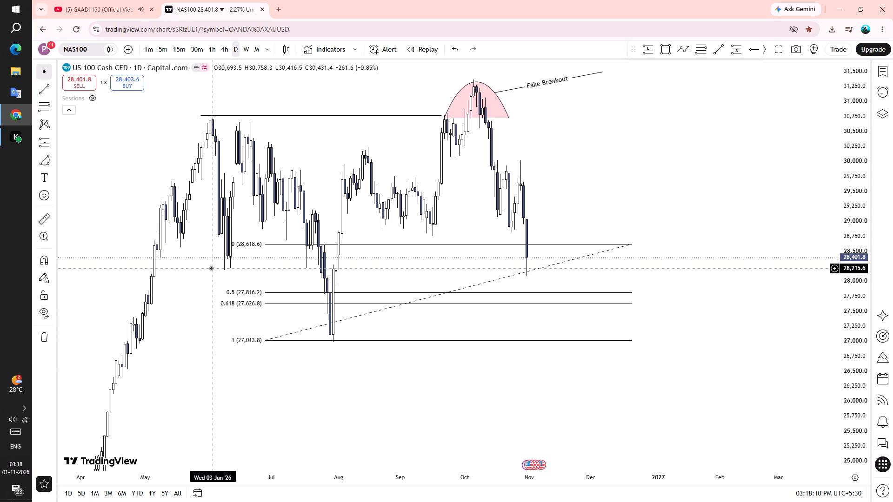